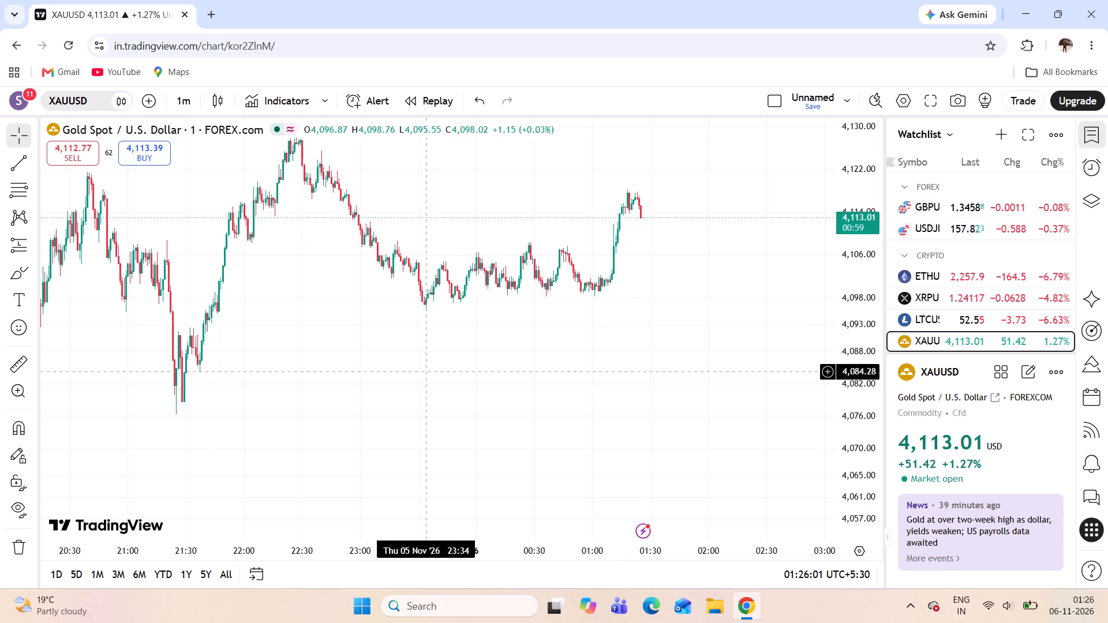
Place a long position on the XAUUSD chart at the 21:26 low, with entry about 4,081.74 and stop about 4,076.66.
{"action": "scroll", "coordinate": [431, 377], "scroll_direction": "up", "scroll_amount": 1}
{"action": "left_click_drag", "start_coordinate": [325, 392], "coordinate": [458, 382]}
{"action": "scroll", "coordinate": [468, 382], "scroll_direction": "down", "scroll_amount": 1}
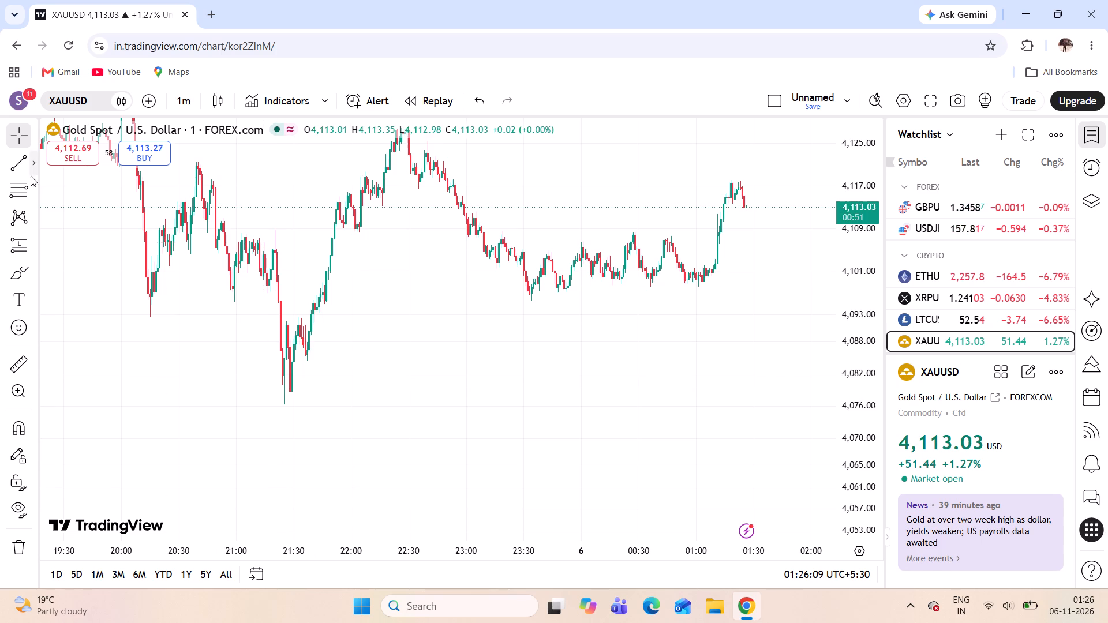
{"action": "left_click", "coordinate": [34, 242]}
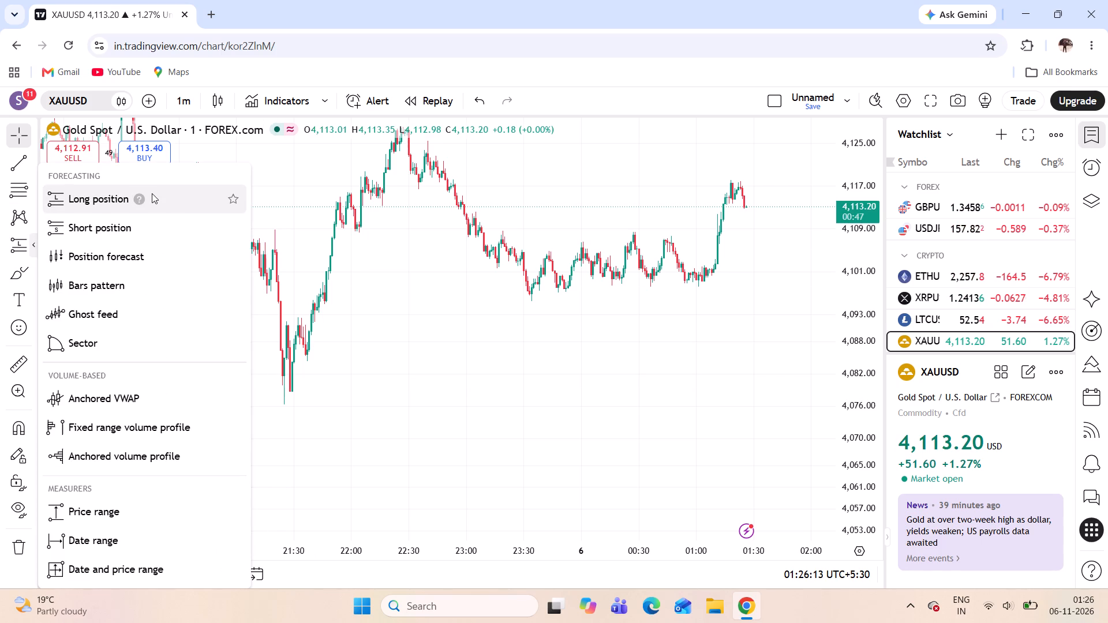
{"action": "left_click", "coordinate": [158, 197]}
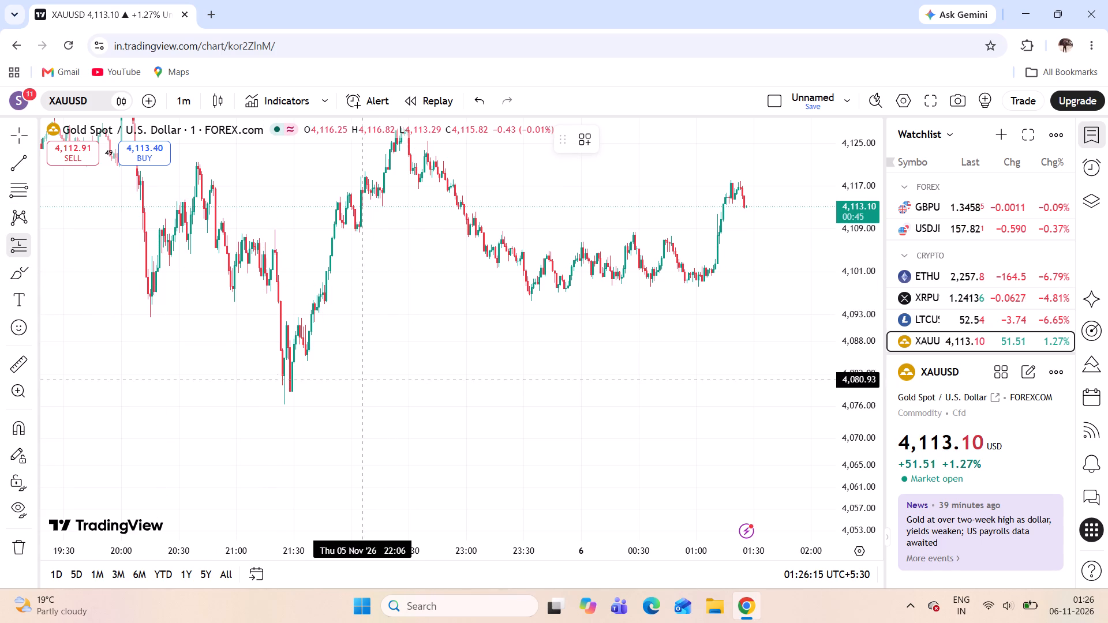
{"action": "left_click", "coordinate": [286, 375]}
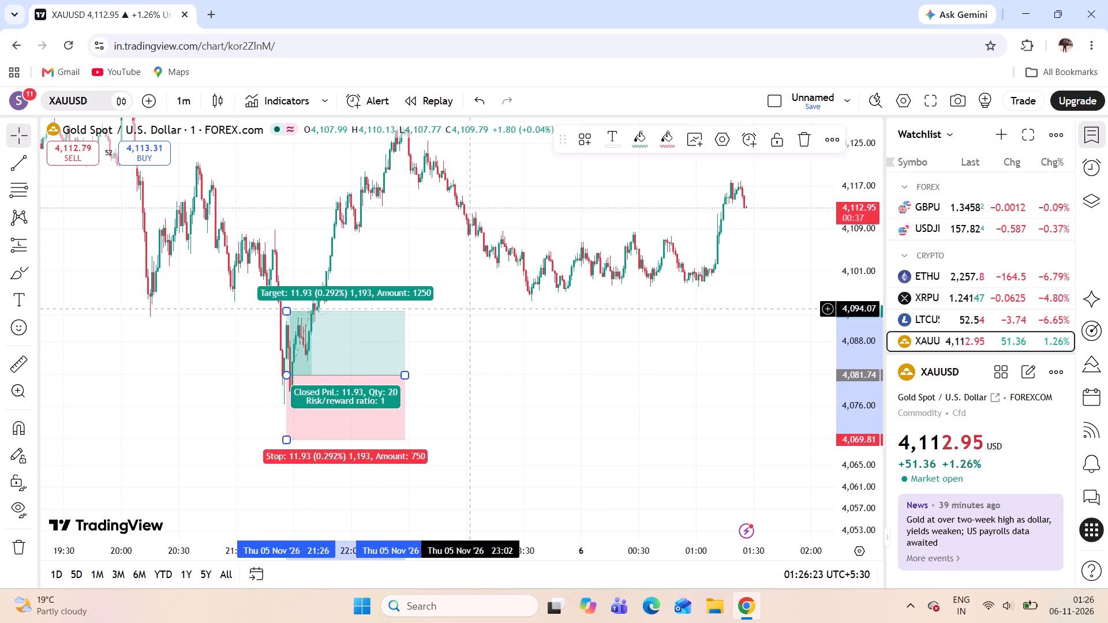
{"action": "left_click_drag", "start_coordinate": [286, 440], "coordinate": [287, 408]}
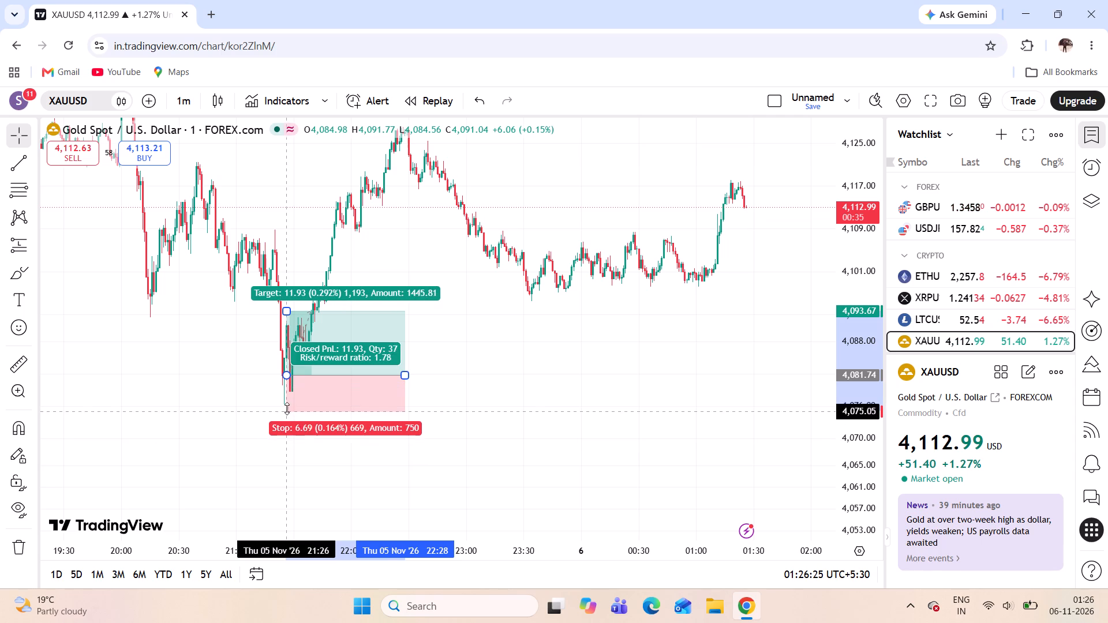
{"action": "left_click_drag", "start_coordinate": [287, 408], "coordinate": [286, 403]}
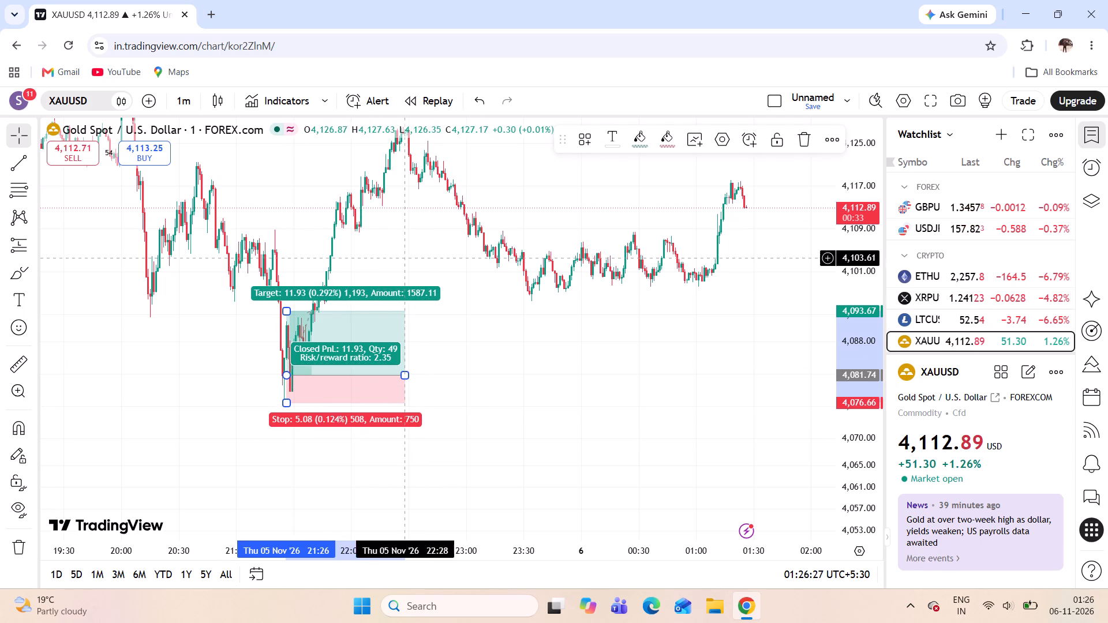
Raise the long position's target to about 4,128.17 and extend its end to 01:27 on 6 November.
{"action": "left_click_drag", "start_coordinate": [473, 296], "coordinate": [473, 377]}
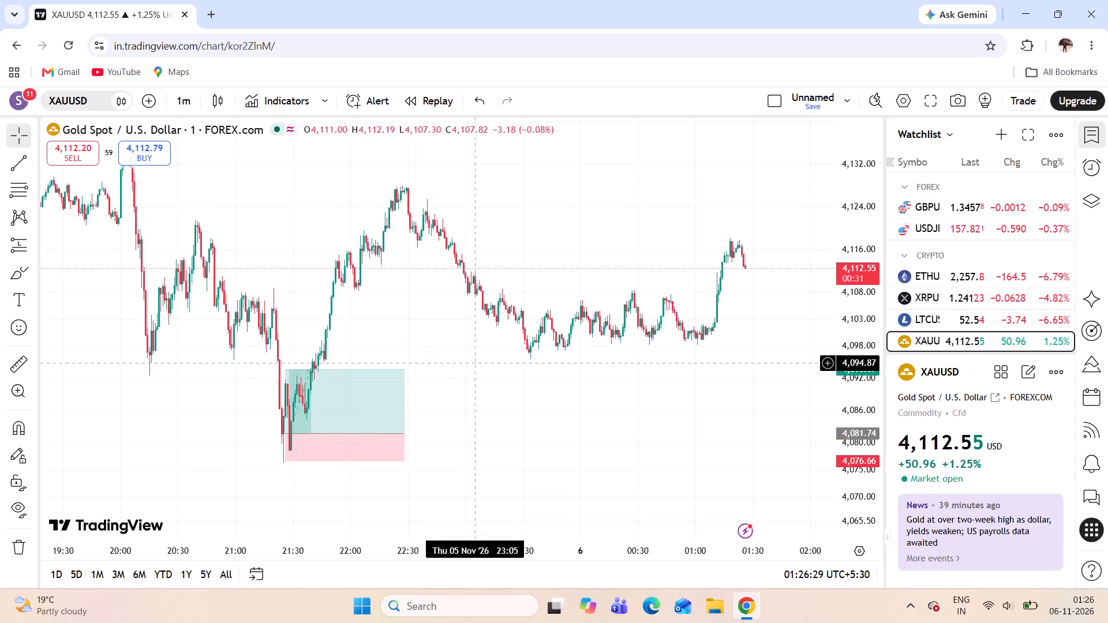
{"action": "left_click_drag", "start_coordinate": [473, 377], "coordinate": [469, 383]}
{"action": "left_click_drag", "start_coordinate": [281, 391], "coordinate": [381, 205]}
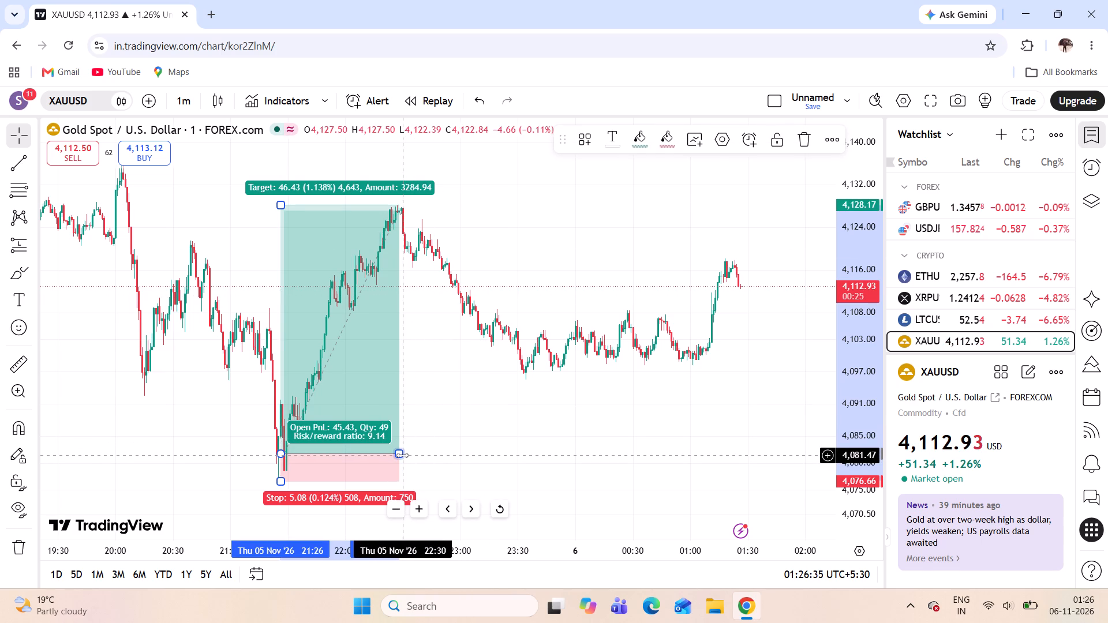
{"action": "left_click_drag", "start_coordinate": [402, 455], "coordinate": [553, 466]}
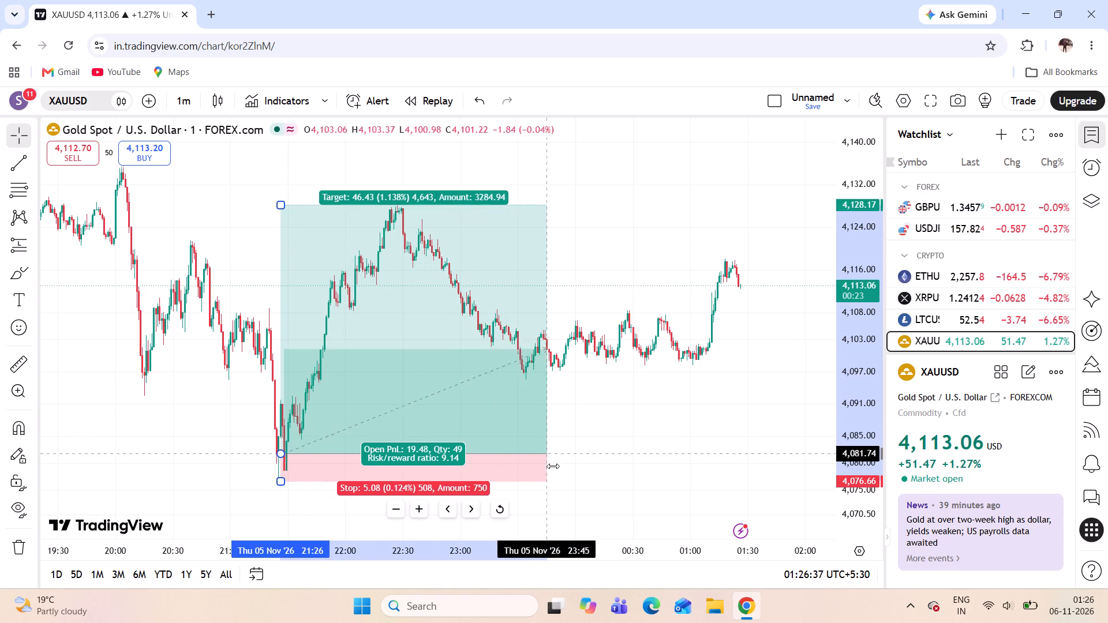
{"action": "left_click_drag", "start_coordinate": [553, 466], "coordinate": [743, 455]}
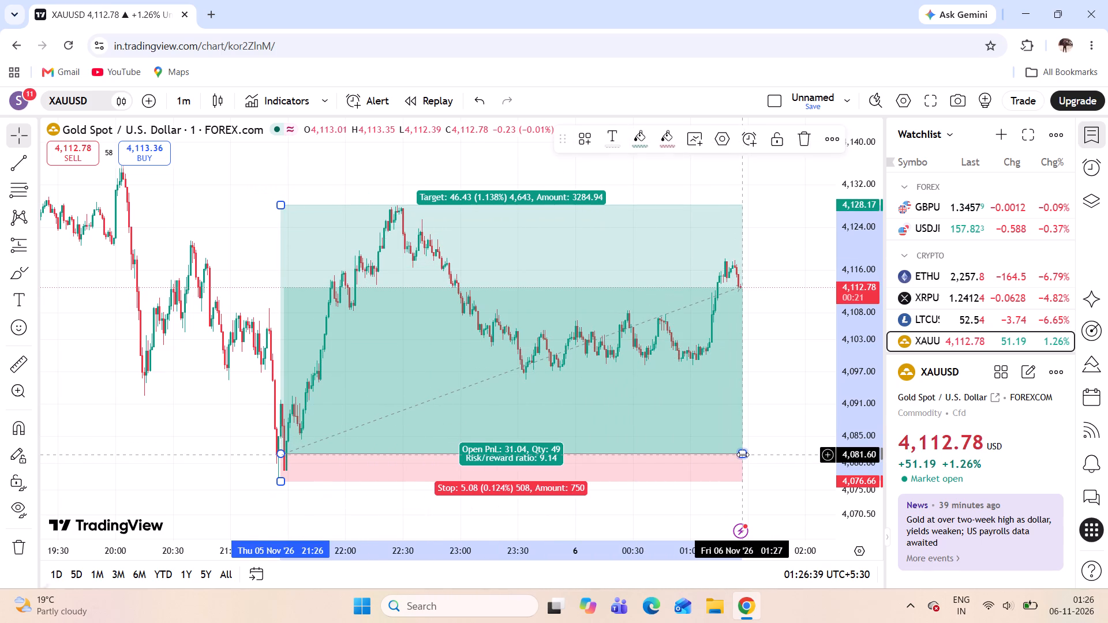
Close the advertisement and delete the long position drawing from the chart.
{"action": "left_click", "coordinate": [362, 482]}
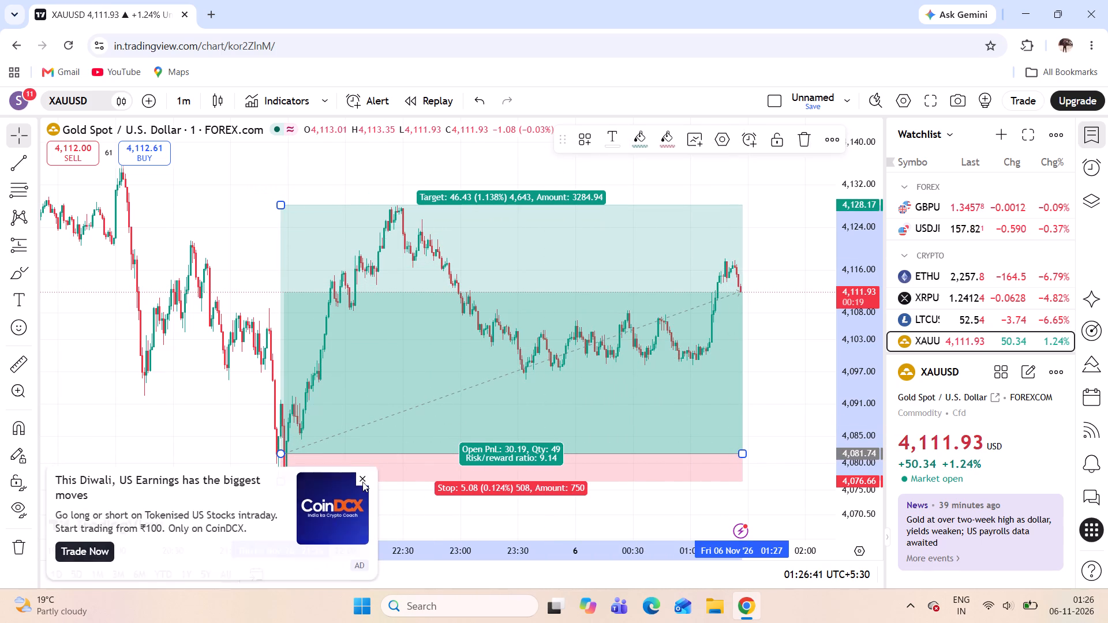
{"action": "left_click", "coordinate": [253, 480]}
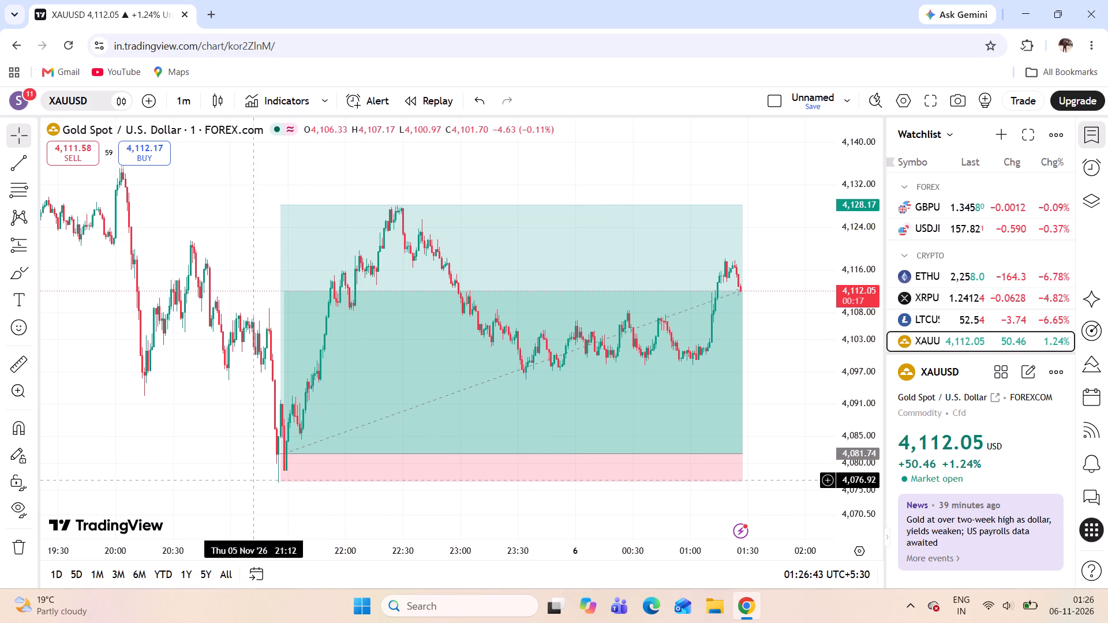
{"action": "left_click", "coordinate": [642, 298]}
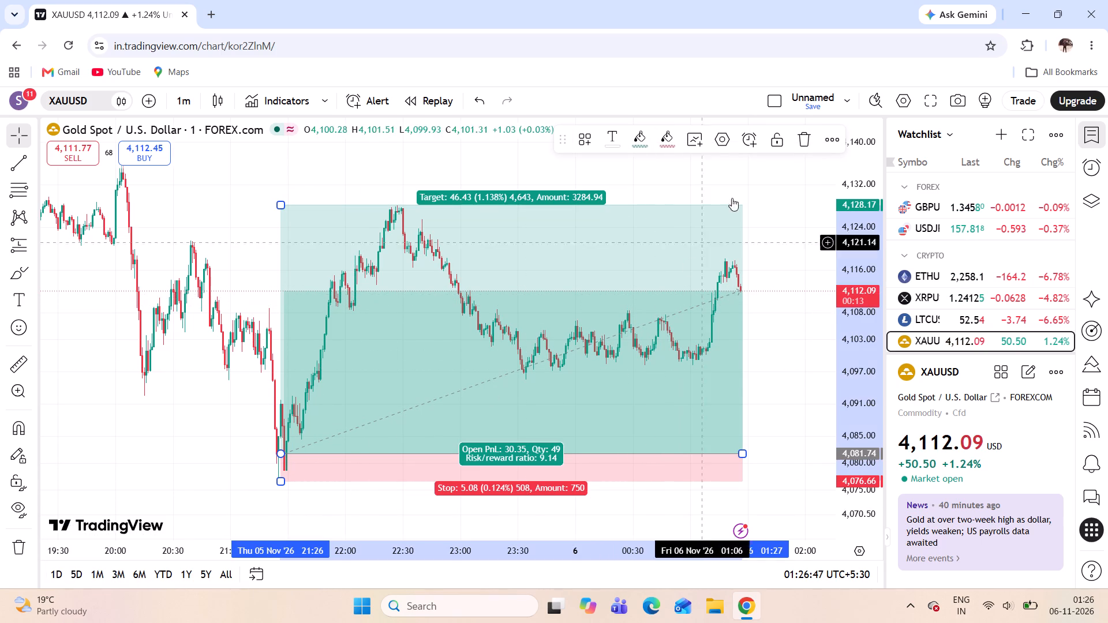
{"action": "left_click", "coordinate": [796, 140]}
Examine the one-minute XAUUSD price swings from about 20:00 to the latest candle.
{"action": "left_click_drag", "start_coordinate": [520, 521], "coordinate": [519, 496]}
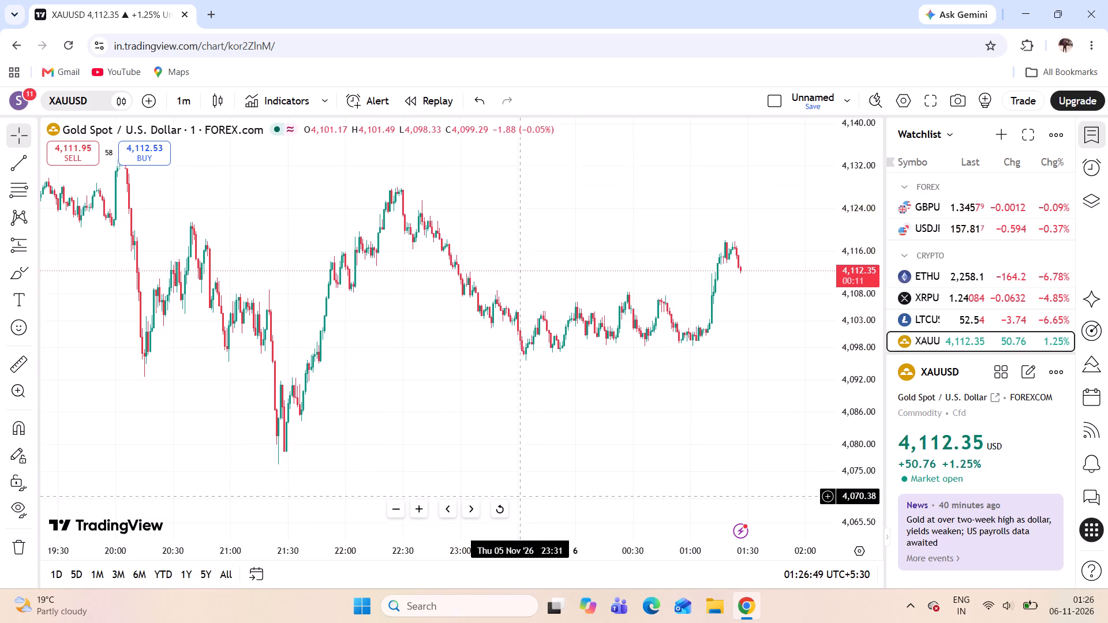
{"action": "left_click_drag", "start_coordinate": [519, 496], "coordinate": [511, 475]}
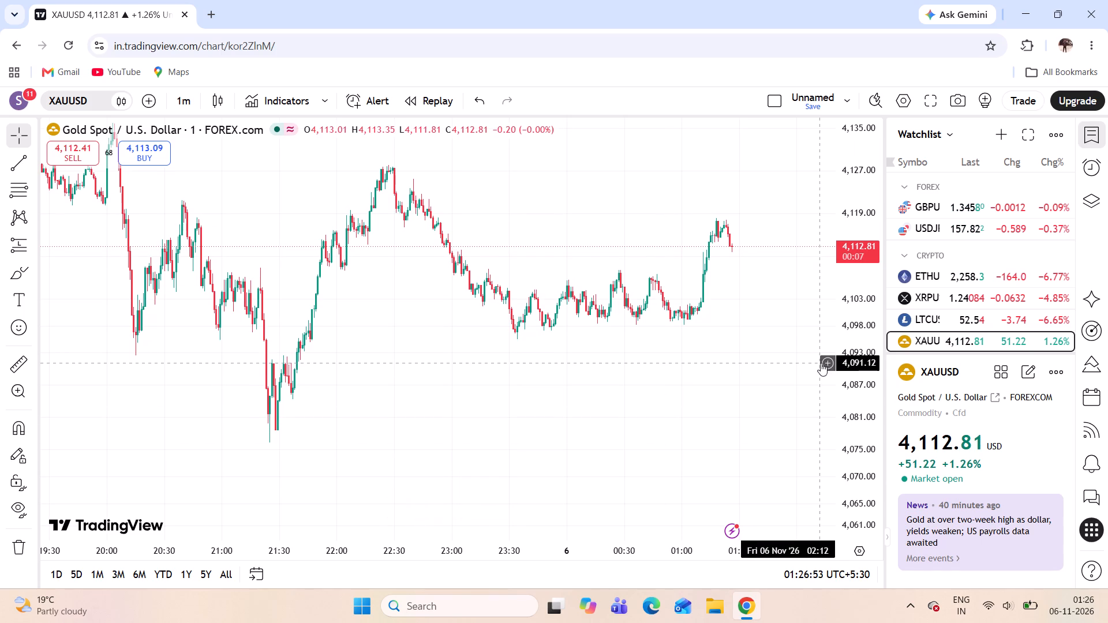
{"action": "scroll", "coordinate": [712, 370], "scroll_direction": "up", "scroll_amount": 1}
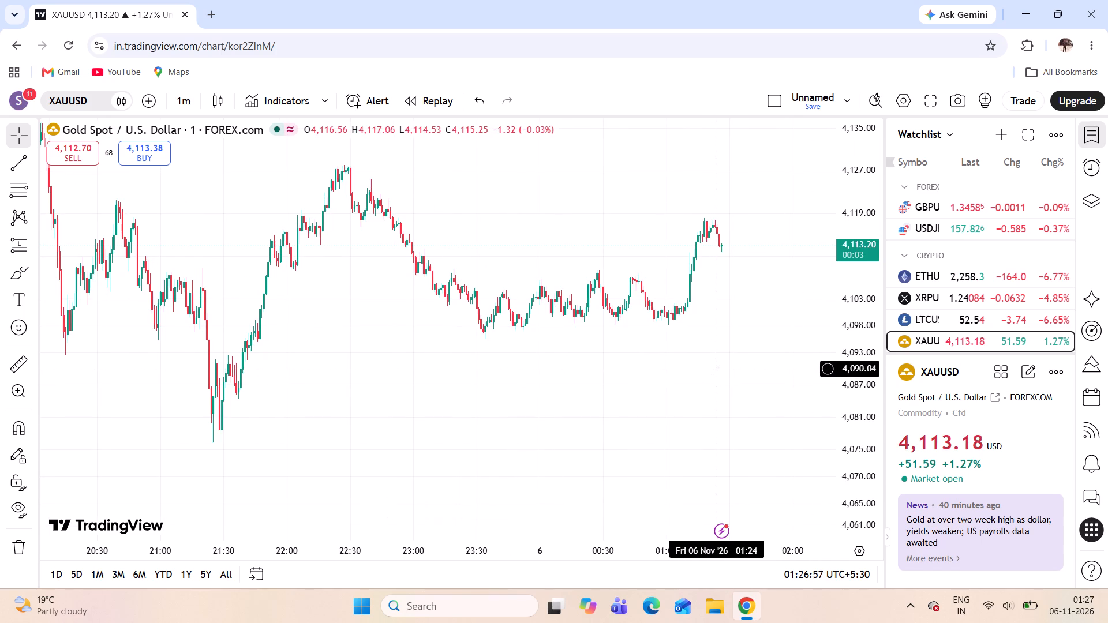
{"action": "left_click_drag", "start_coordinate": [578, 373], "coordinate": [592, 408]}
{"action": "scroll", "coordinate": [595, 398], "scroll_direction": "down", "scroll_amount": 1}
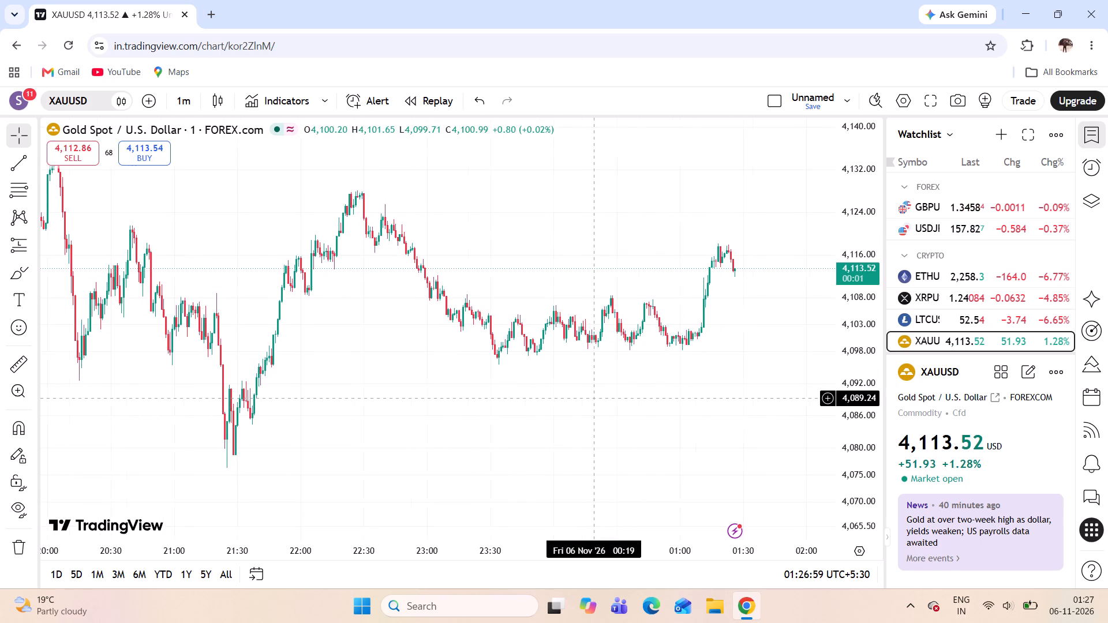
{"action": "scroll", "coordinate": [597, 393], "scroll_direction": "up", "scroll_amount": 1}
{"action": "left_click_drag", "start_coordinate": [584, 397], "coordinate": [605, 429]}
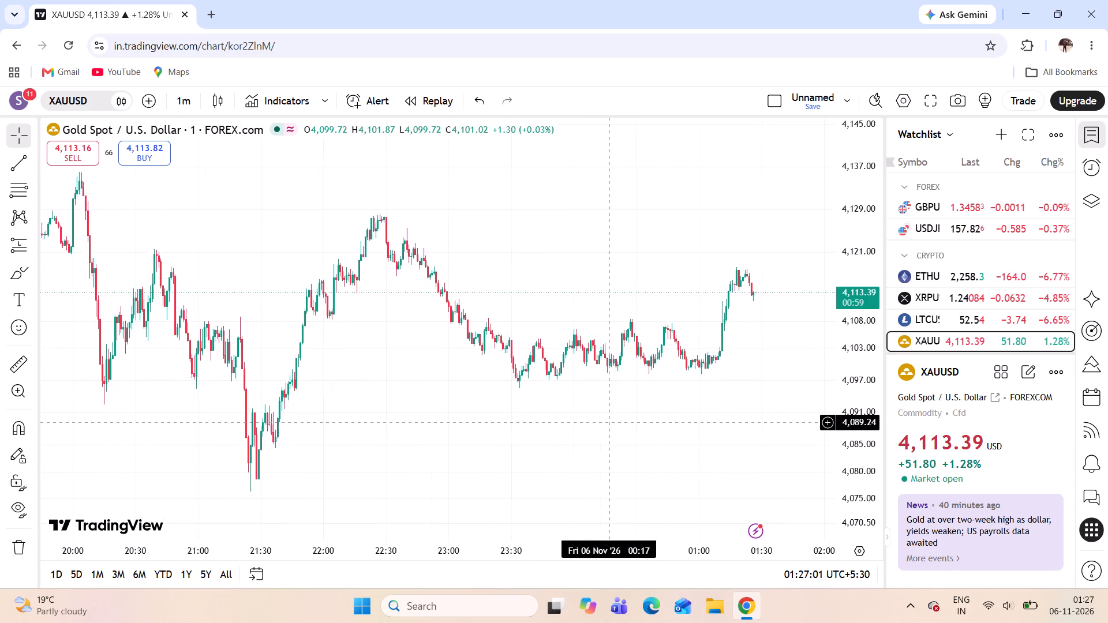
{"action": "scroll", "coordinate": [609, 422], "scroll_direction": "down", "scroll_amount": 1}
{"action": "scroll", "coordinate": [609, 421], "scroll_direction": "up", "scroll_amount": 1}
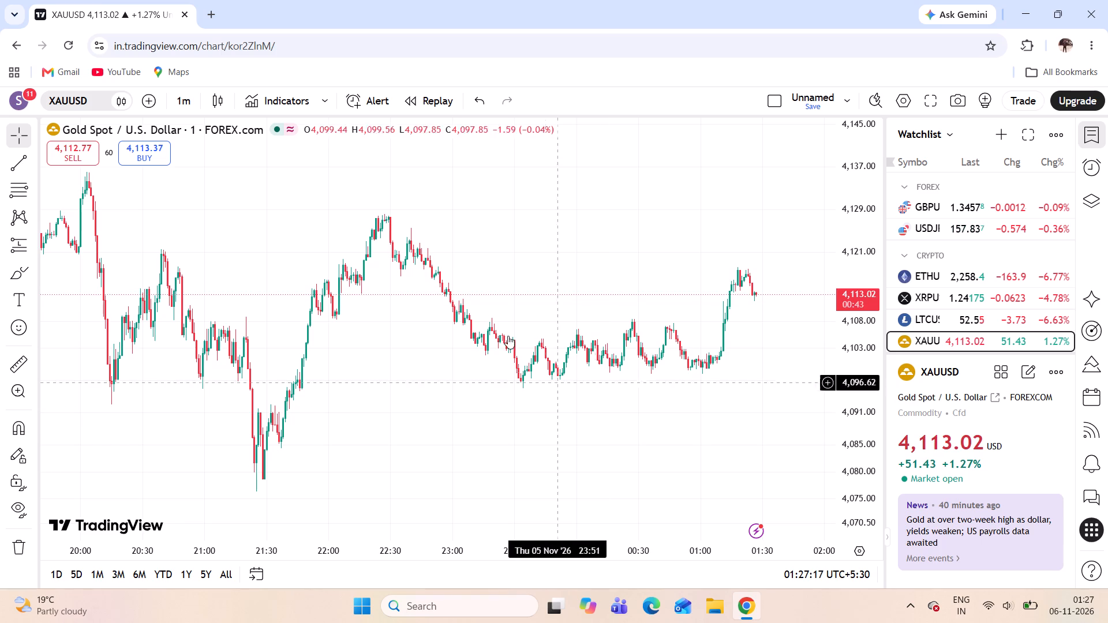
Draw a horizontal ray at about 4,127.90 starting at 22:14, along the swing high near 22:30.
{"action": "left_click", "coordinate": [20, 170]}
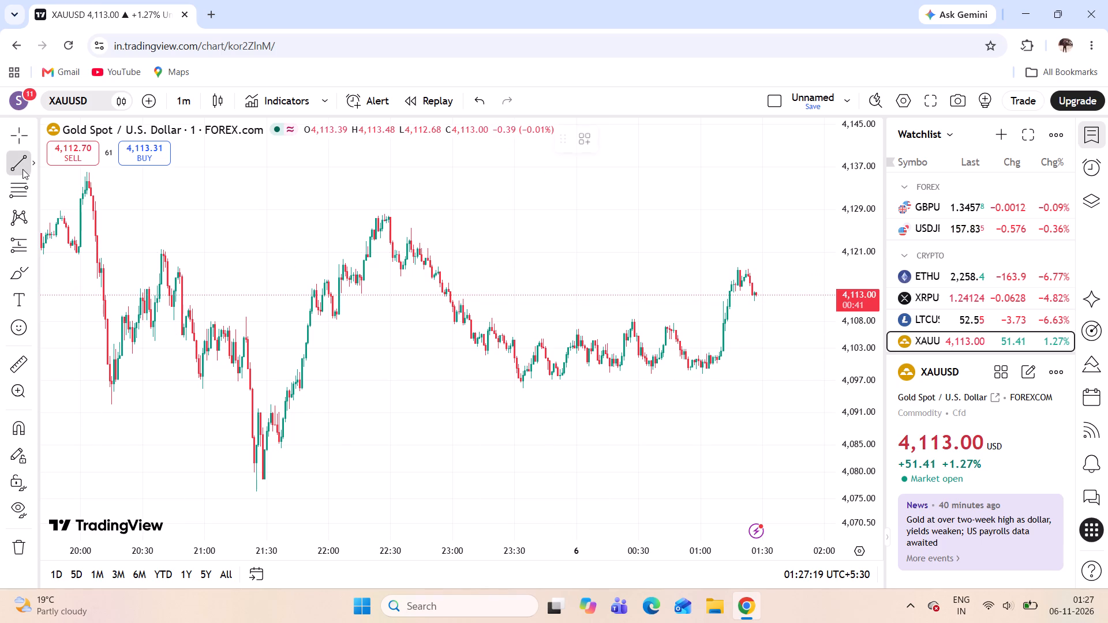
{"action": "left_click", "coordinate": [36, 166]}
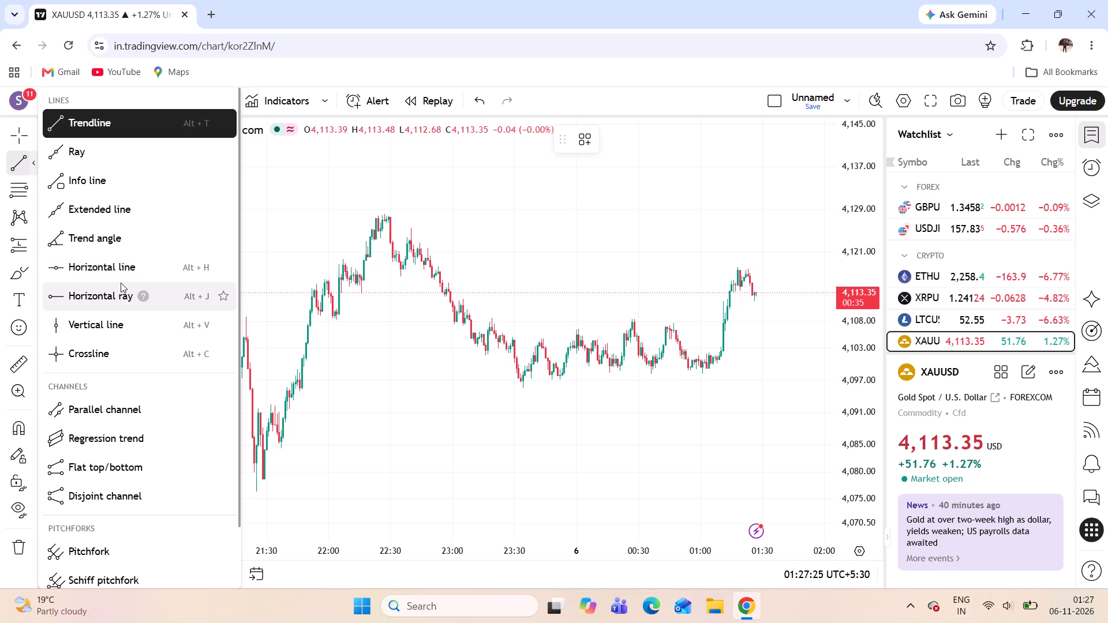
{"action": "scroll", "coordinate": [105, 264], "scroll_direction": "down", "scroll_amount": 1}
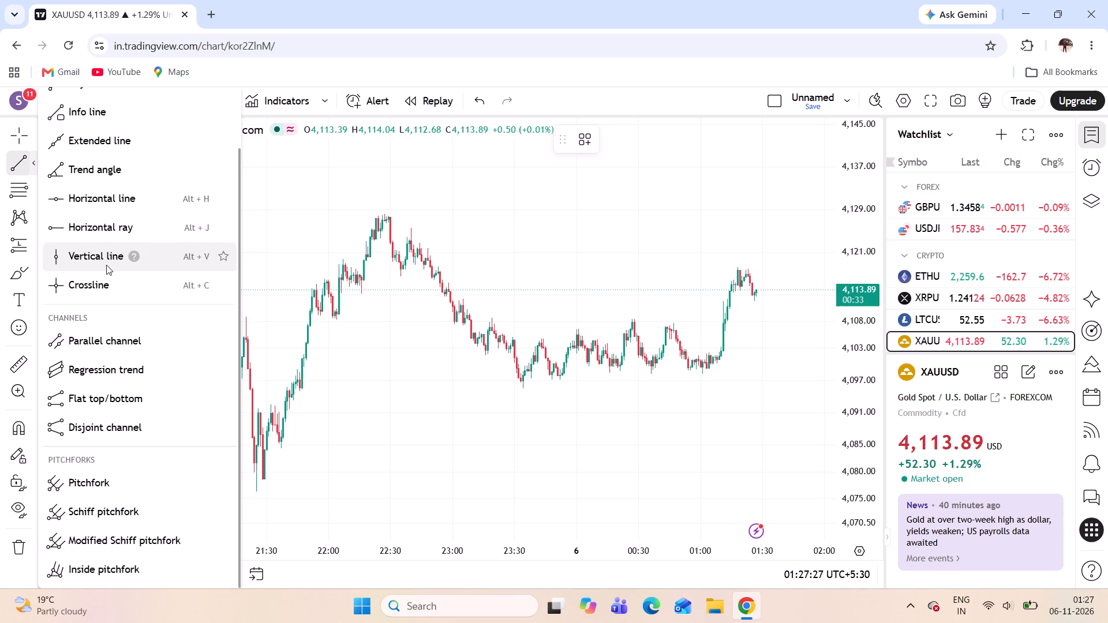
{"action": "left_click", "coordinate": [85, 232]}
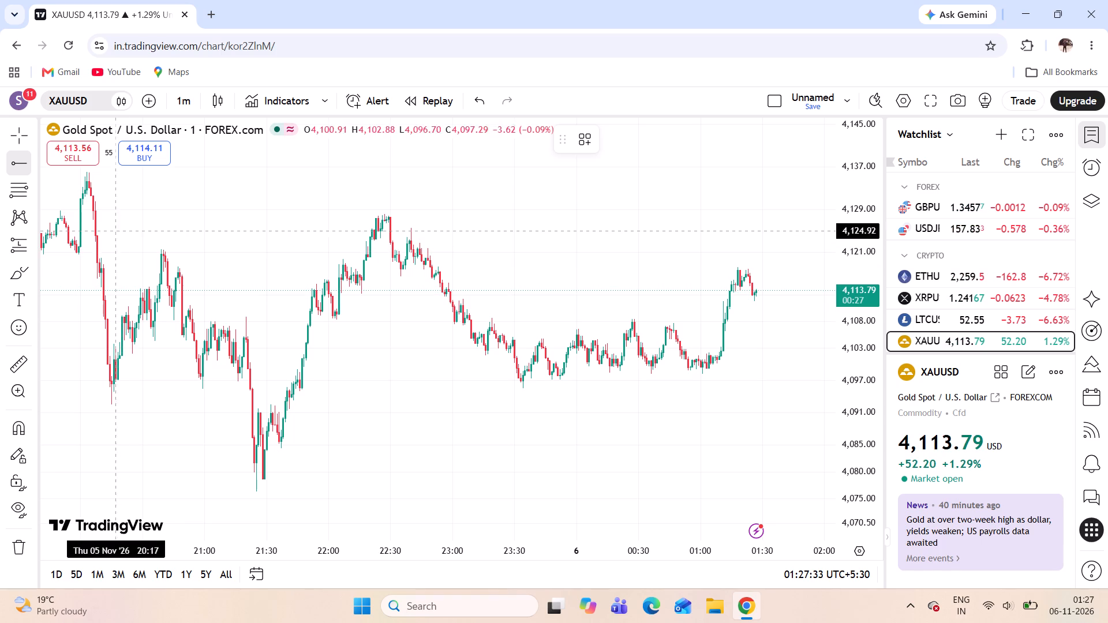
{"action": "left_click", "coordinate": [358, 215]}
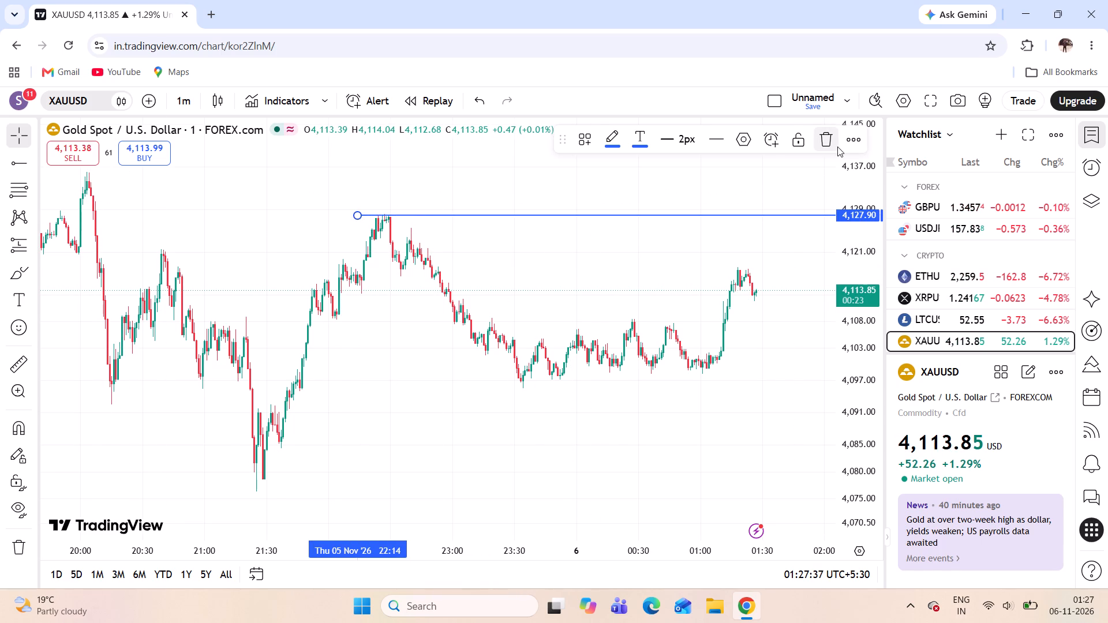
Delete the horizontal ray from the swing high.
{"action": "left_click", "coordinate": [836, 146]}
Examine the one-minute XAUUSD price action between the evening swings and the latest candles at different scales.
{"action": "left_click_drag", "start_coordinate": [694, 252], "coordinate": [572, 219]}
{"action": "left_click_drag", "start_coordinate": [482, 228], "coordinate": [510, 228]}
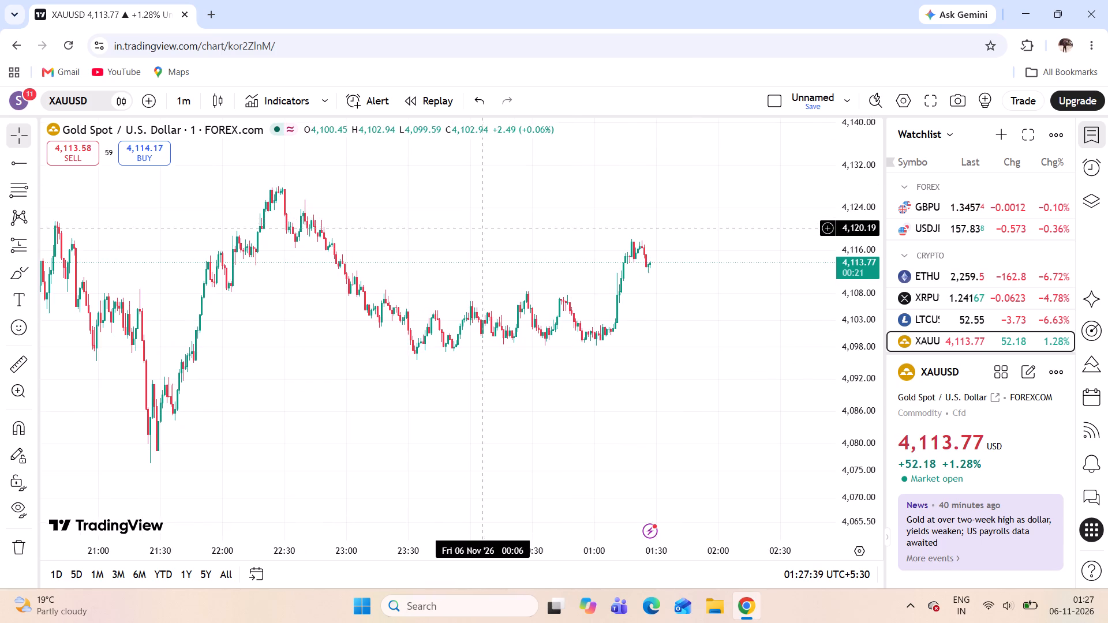
{"action": "left_click_drag", "start_coordinate": [510, 228], "coordinate": [647, 226]}
{"action": "scroll", "coordinate": [654, 228], "scroll_direction": "down", "scroll_amount": 2}
{"action": "scroll", "coordinate": [655, 229], "scroll_direction": "up", "scroll_amount": 1}
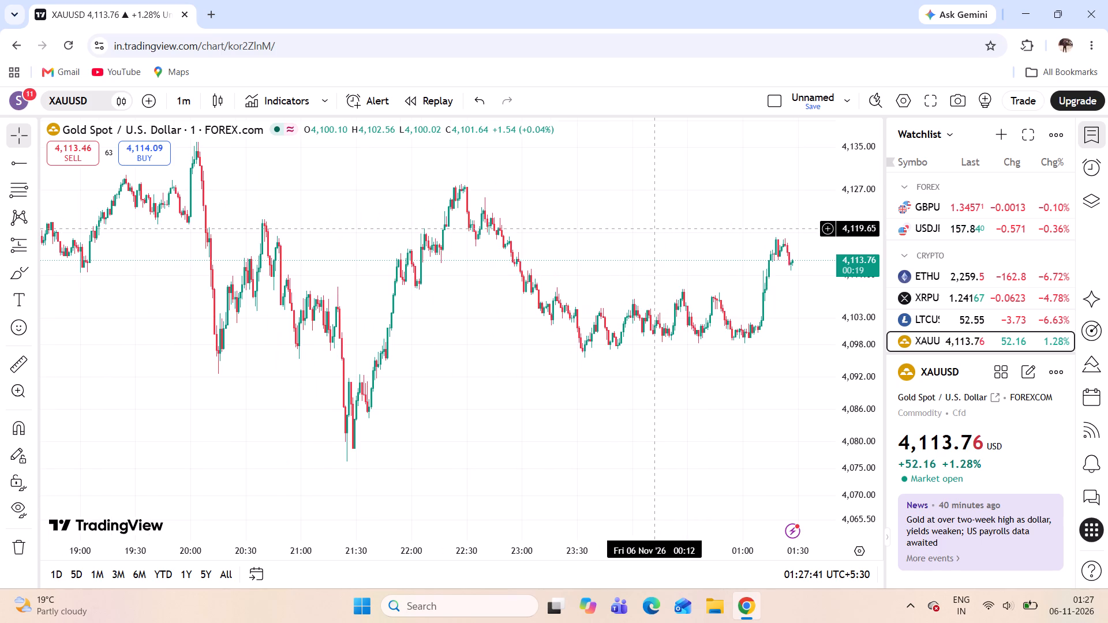
{"action": "scroll", "coordinate": [655, 229], "scroll_direction": "up", "scroll_amount": 1}
{"action": "left_click_drag", "start_coordinate": [555, 213], "coordinate": [616, 279]}
{"action": "scroll", "coordinate": [616, 279], "scroll_direction": "up", "scroll_amount": 3}
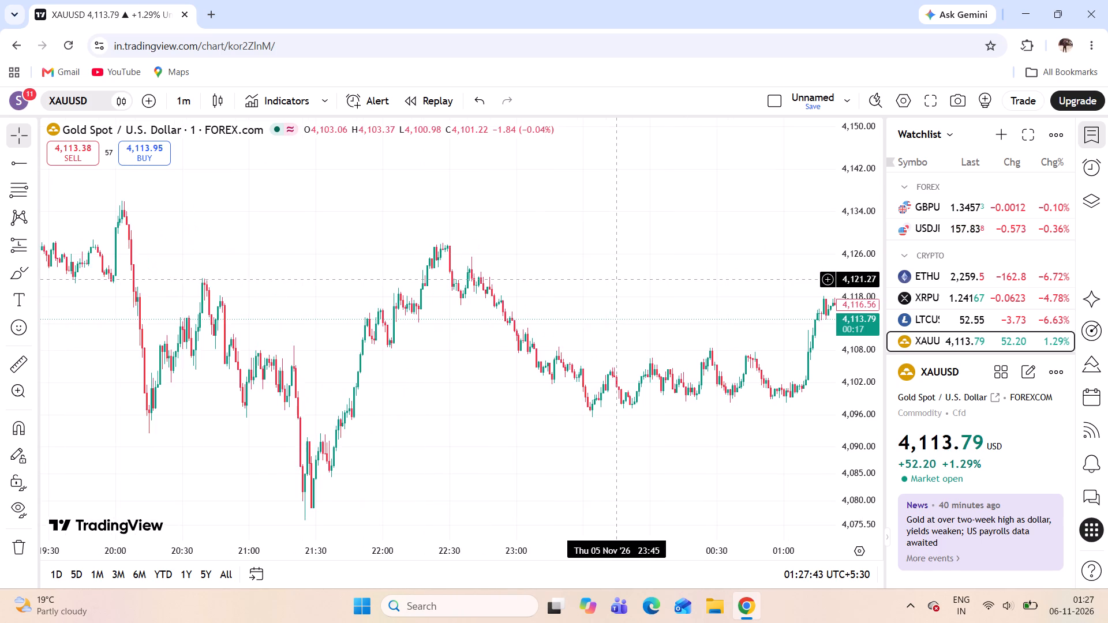
{"action": "scroll", "coordinate": [616, 279], "scroll_direction": "up", "scroll_amount": 8}
{"action": "scroll", "coordinate": [619, 277], "scroll_direction": "down", "scroll_amount": 5}
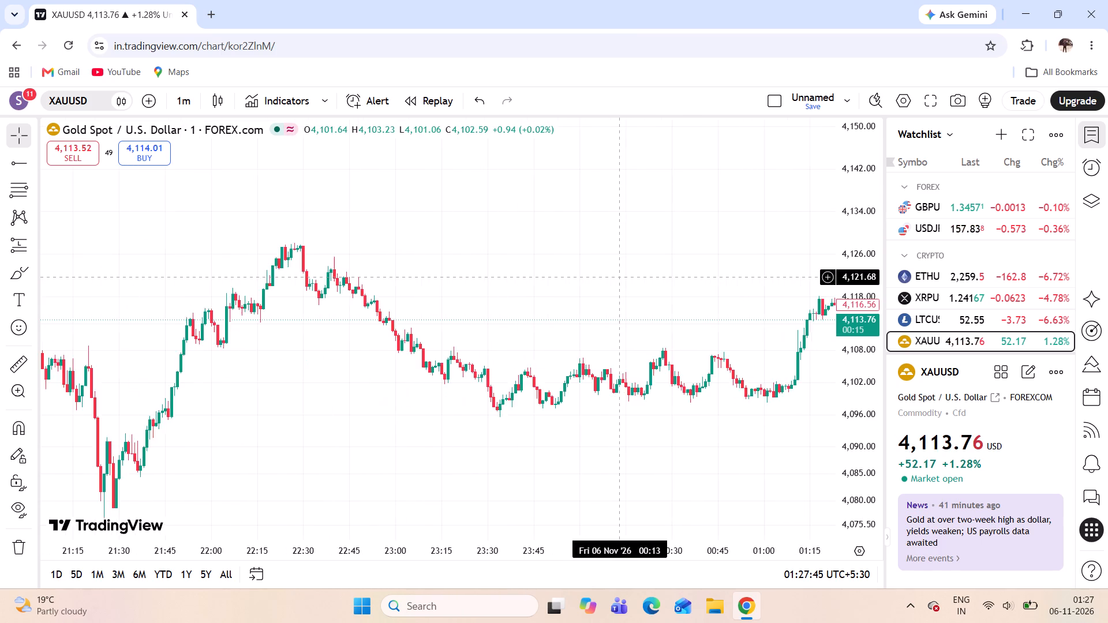
{"action": "scroll", "coordinate": [620, 277], "scroll_direction": "down", "scroll_amount": 7}
{"action": "left_click_drag", "start_coordinate": [627, 286], "coordinate": [511, 252]}
{"action": "scroll", "coordinate": [518, 254], "scroll_direction": "up", "scroll_amount": 3}
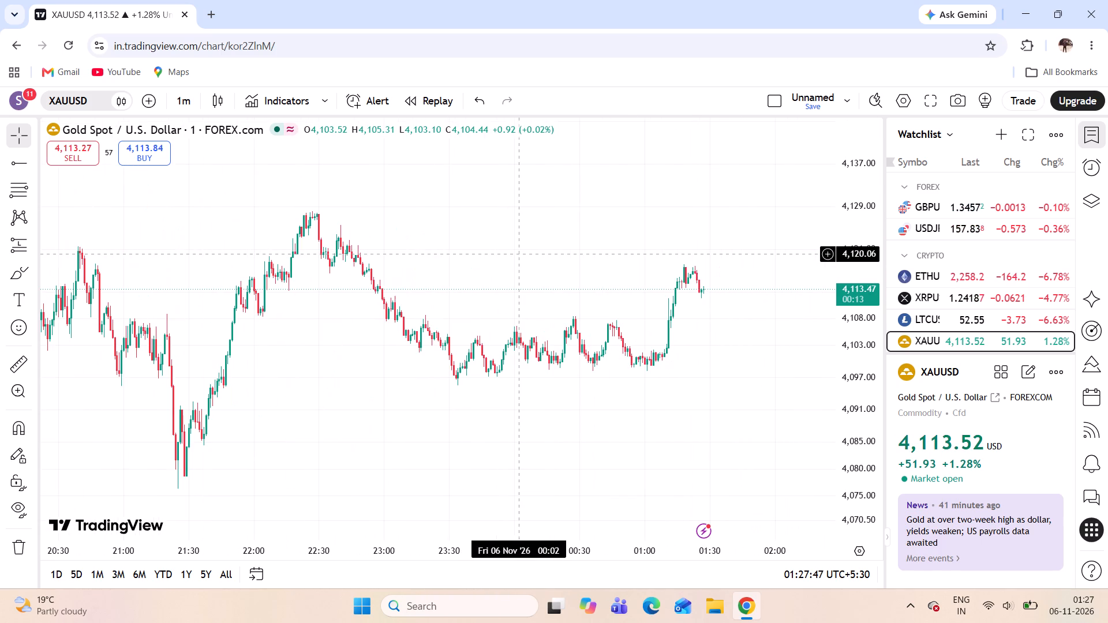
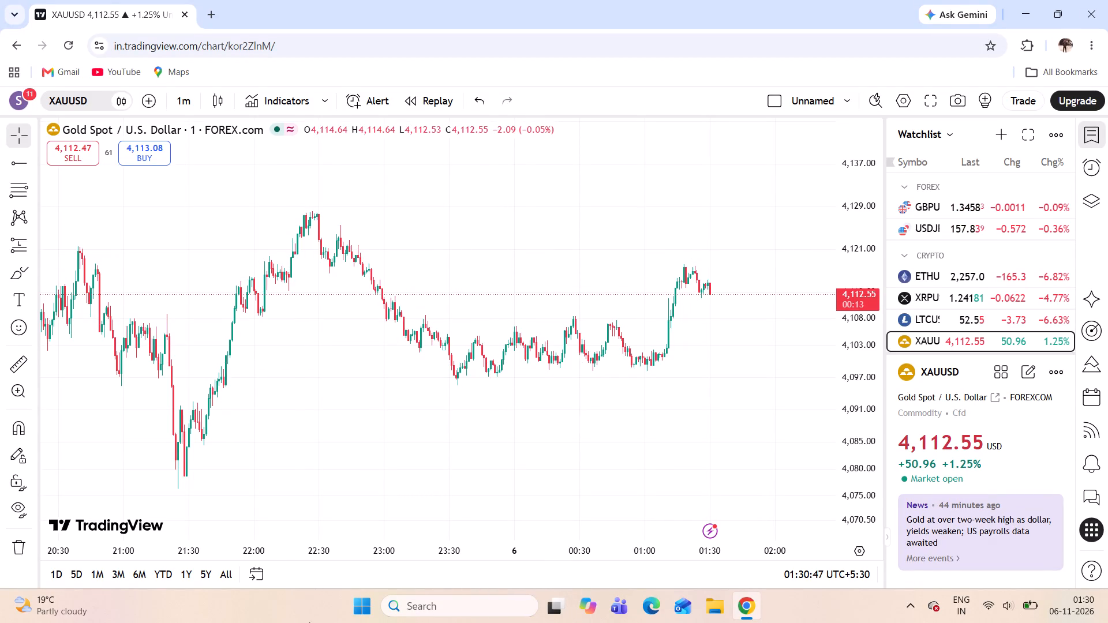
Examine the one-minute XAUUSD price action from the latest candles back to about 17:00.
{"action": "left_click_drag", "start_coordinate": [317, 471], "coordinate": [248, 389]}
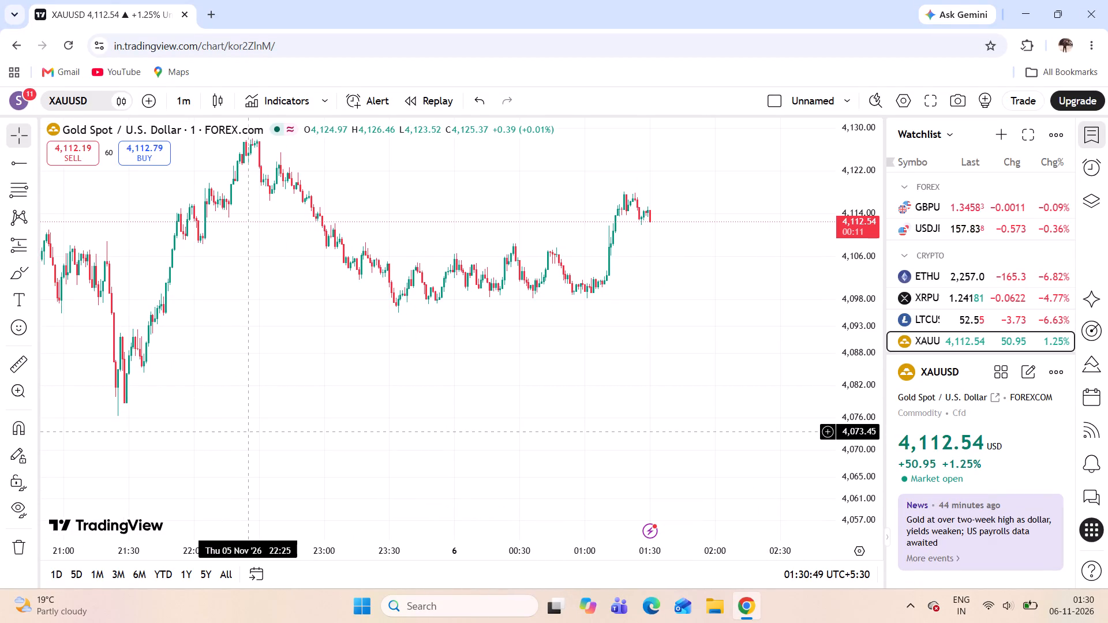
{"action": "scroll", "coordinate": [239, 417], "scroll_direction": "down", "scroll_amount": 4}
{"action": "scroll", "coordinate": [241, 419], "scroll_direction": "up", "scroll_amount": 2}
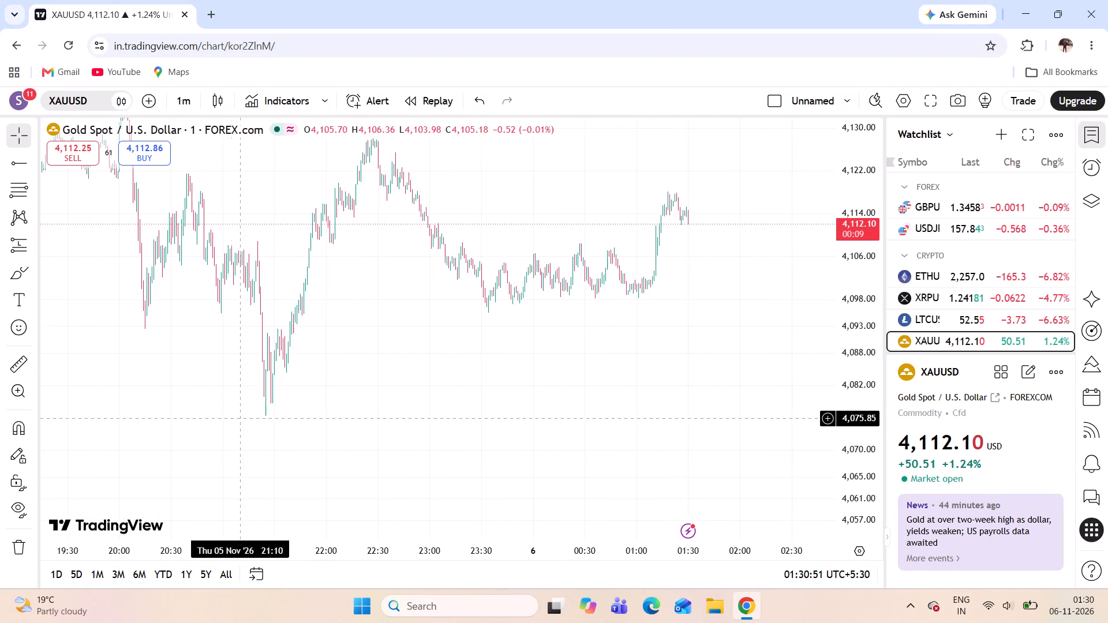
{"action": "left_click_drag", "start_coordinate": [207, 423], "coordinate": [360, 432]}
{"action": "scroll", "coordinate": [380, 432], "scroll_direction": "up", "scroll_amount": 1}
{"action": "left_click_drag", "start_coordinate": [253, 453], "coordinate": [380, 459]}
{"action": "scroll", "coordinate": [399, 460], "scroll_direction": "up", "scroll_amount": 1}
{"action": "left_click_drag", "start_coordinate": [269, 470], "coordinate": [501, 466]}
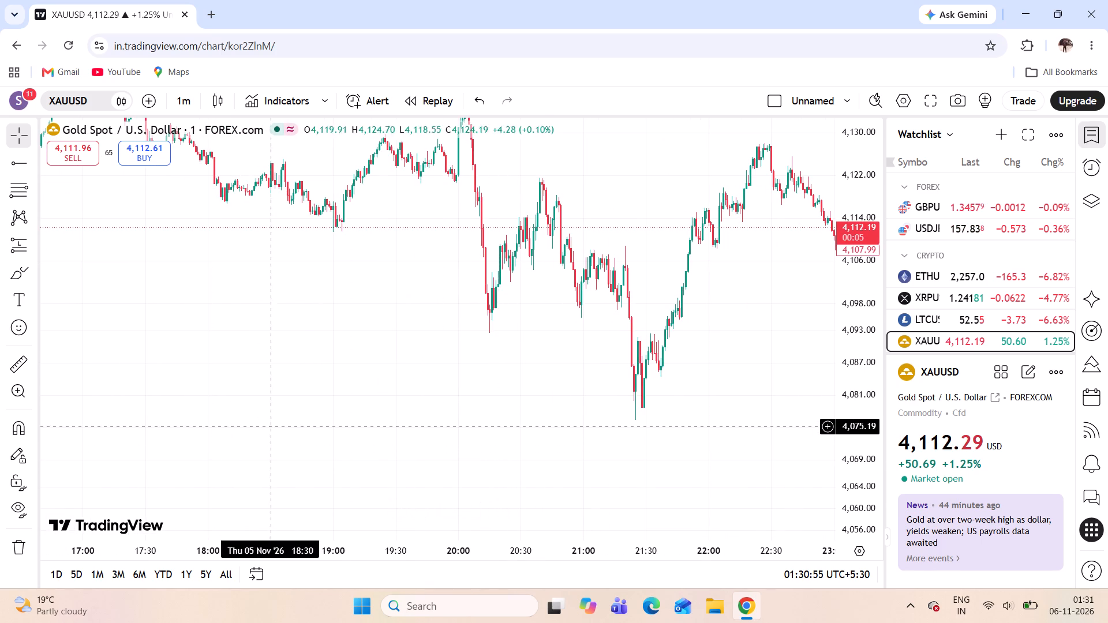
Switch the XAUUSD chart interval to 1 hour.
{"action": "left_click", "coordinate": [182, 111]}
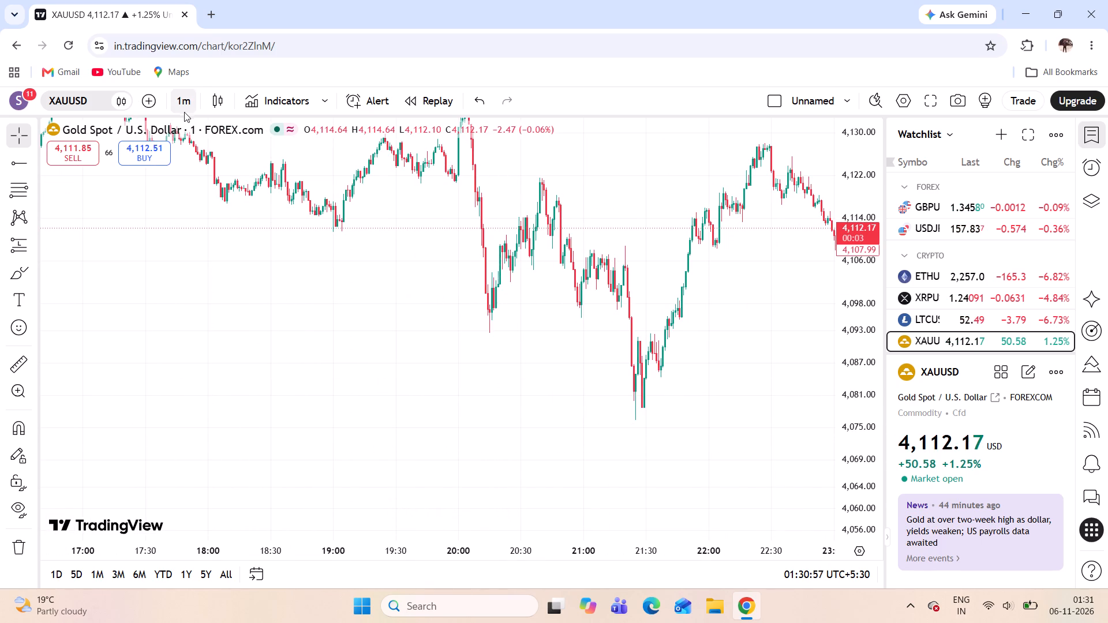
{"action": "scroll", "coordinate": [235, 467], "scroll_direction": "down", "scroll_amount": 2}
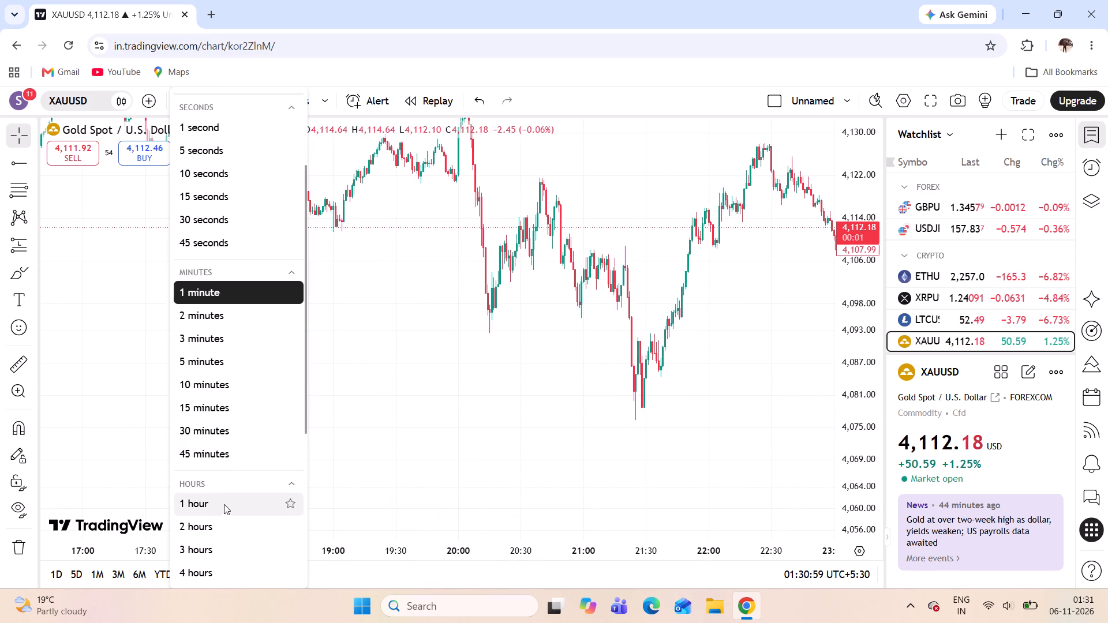
{"action": "left_click", "coordinate": [225, 507]}
Examine the hourly XAUUSD price action from October to the latest candles, with the price scale compressed to fit the swings.
{"action": "left_click_drag", "start_coordinate": [433, 442], "coordinate": [202, 370]}
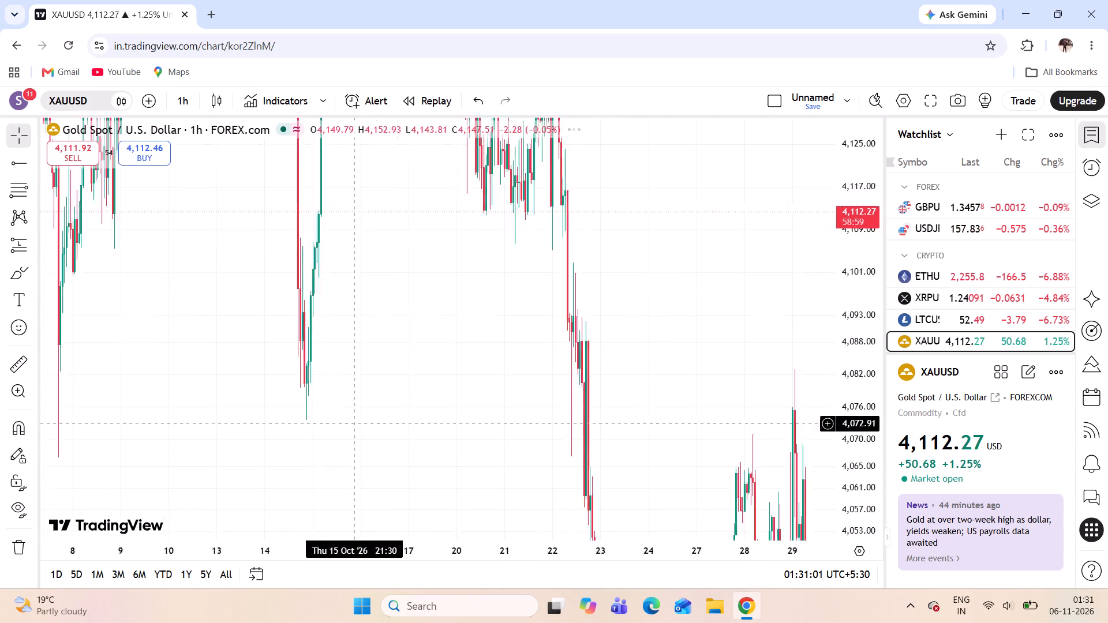
{"action": "left_click_drag", "start_coordinate": [202, 370], "coordinate": [165, 358]}
{"action": "left_click_drag", "start_coordinate": [430, 459], "coordinate": [234, 196]}
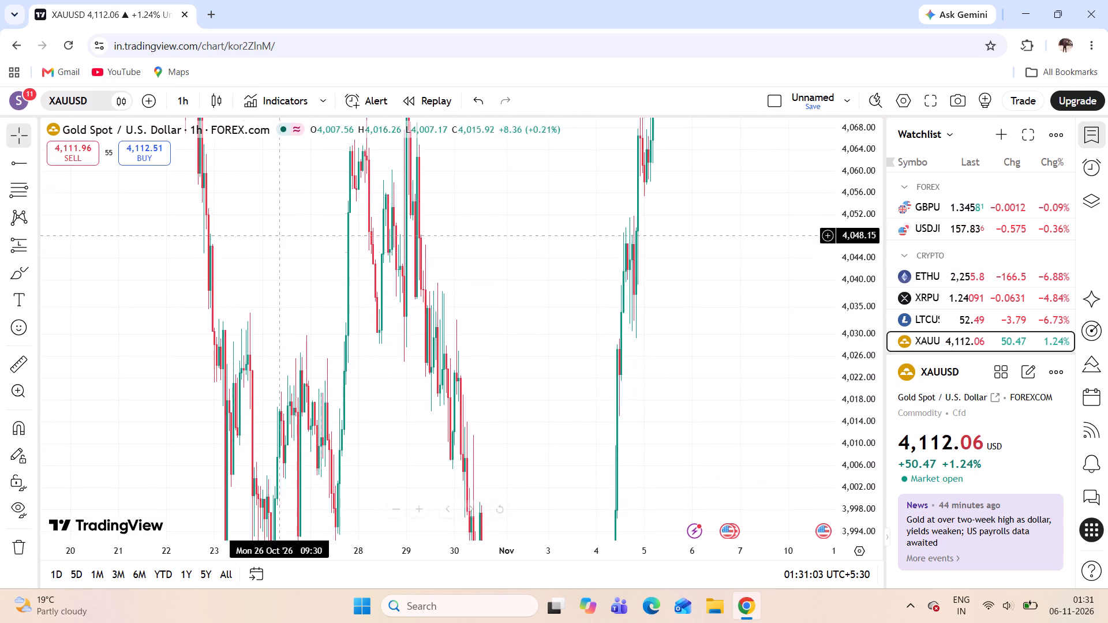
{"action": "left_click_drag", "start_coordinate": [531, 430], "coordinate": [407, 192]}
{"action": "left_click_drag", "start_coordinate": [426, 355], "coordinate": [373, 234]}
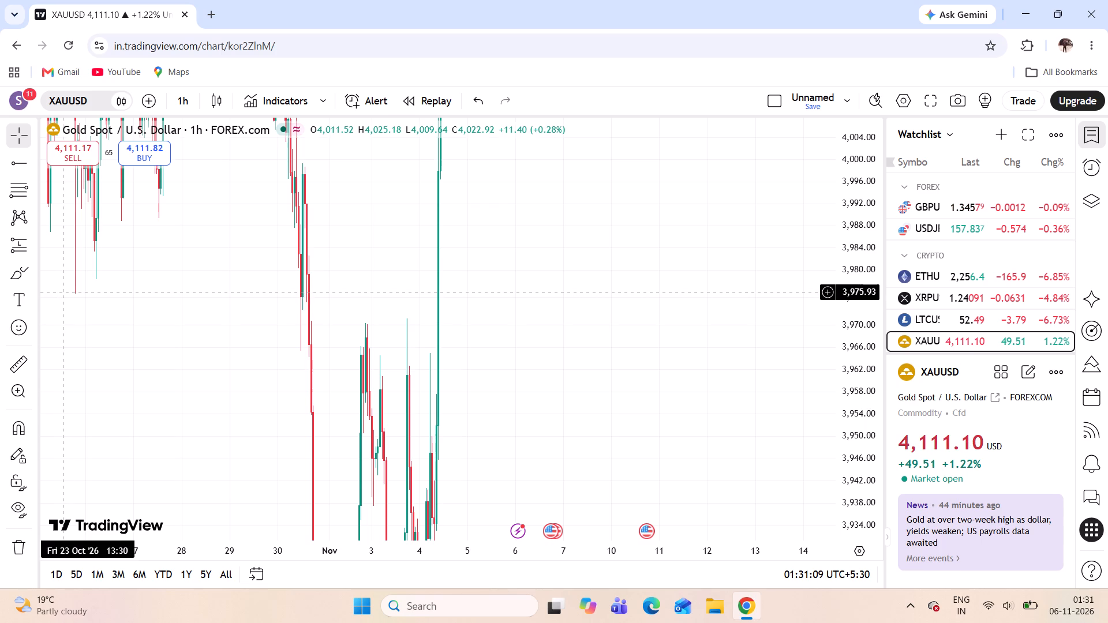
{"action": "left_click_drag", "start_coordinate": [372, 279], "coordinate": [276, 418]}
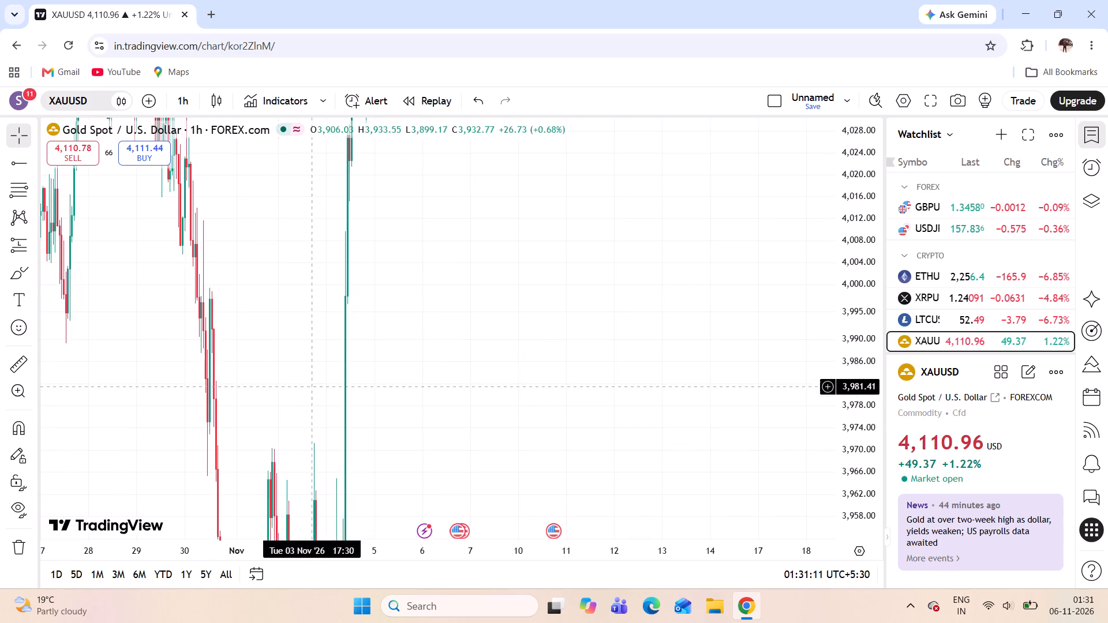
{"action": "left_click_drag", "start_coordinate": [429, 301], "coordinate": [428, 411]}
{"action": "left_click_drag", "start_coordinate": [440, 321], "coordinate": [436, 422]}
{"action": "left_click_drag", "start_coordinate": [415, 343], "coordinate": [403, 445]}
{"action": "left_click_drag", "start_coordinate": [408, 362], "coordinate": [412, 416]}
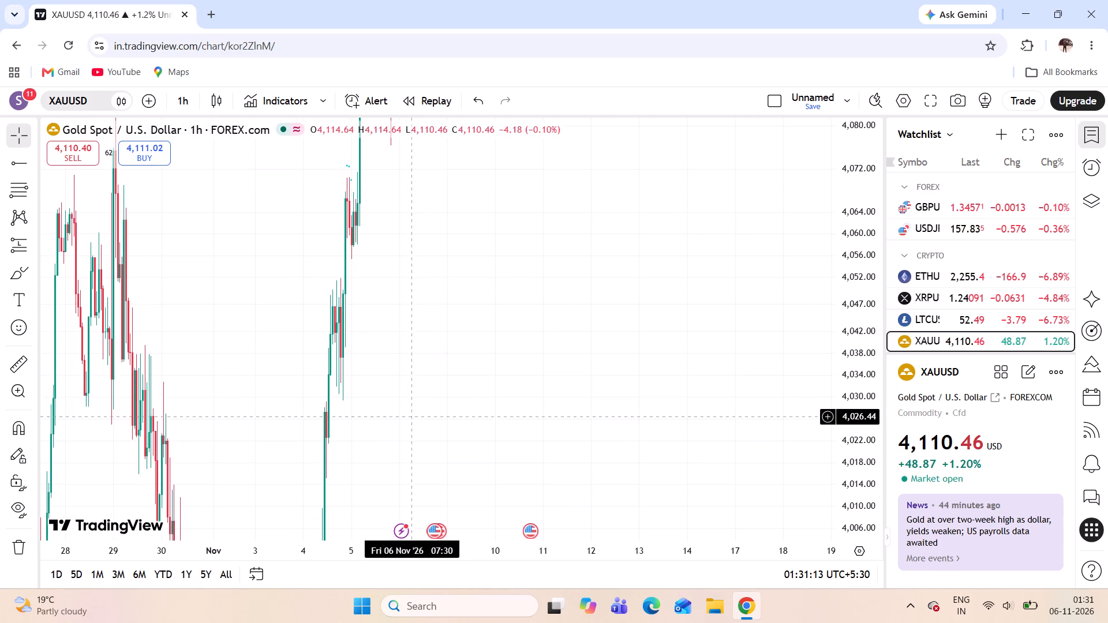
{"action": "left_click_drag", "start_coordinate": [406, 297], "coordinate": [399, 437]}
{"action": "left_click_drag", "start_coordinate": [415, 307], "coordinate": [407, 429]}
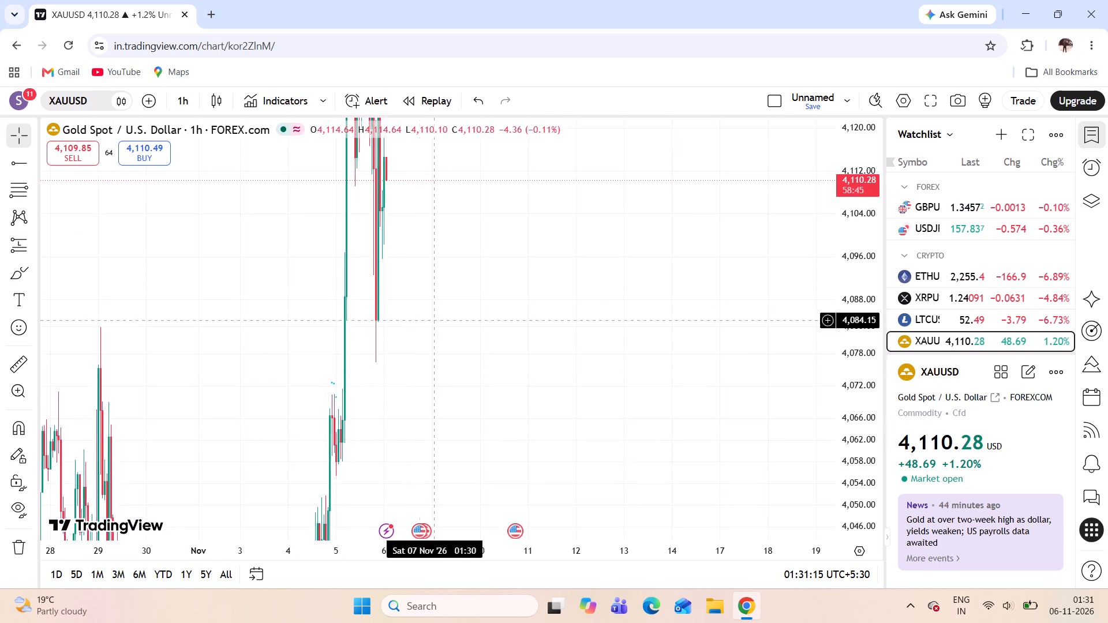
{"action": "left_click_drag", "start_coordinate": [437, 320], "coordinate": [409, 437]}
{"action": "left_click_drag", "start_coordinate": [427, 350], "coordinate": [412, 332]}
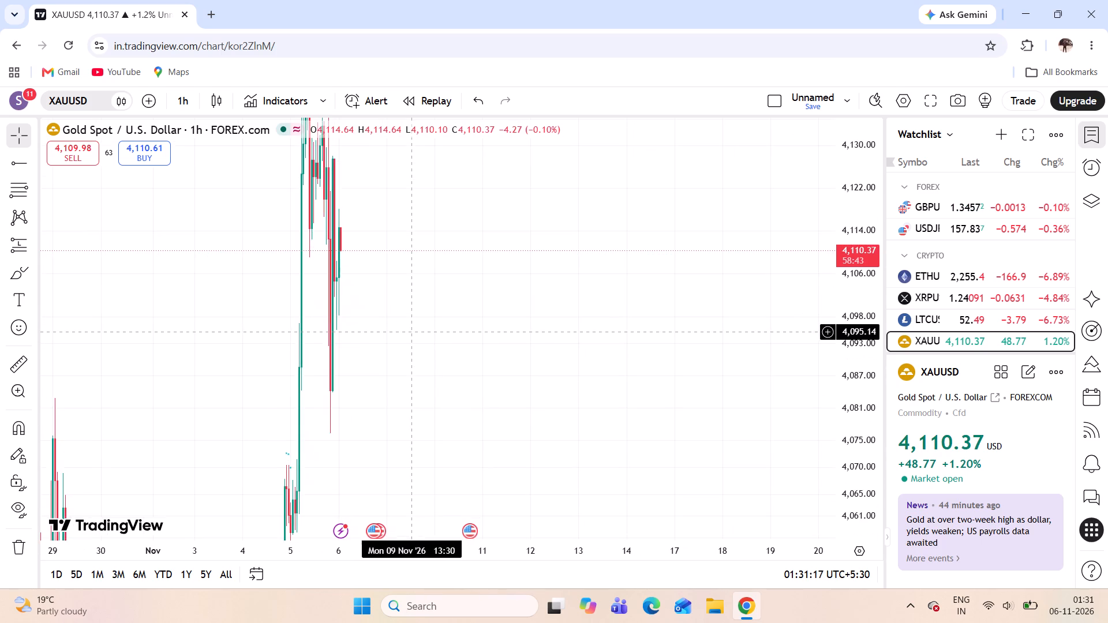
{"action": "left_click_drag", "start_coordinate": [433, 451], "coordinate": [399, 382]}
{"action": "scroll", "coordinate": [492, 361], "scroll_direction": "up", "scroll_amount": 1}
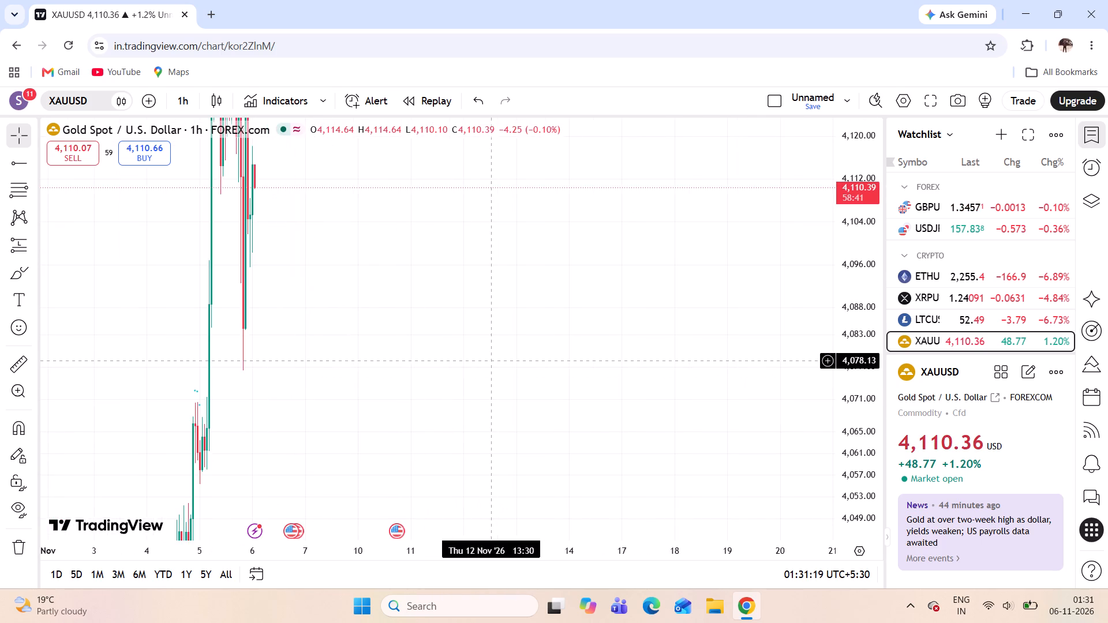
{"action": "scroll", "coordinate": [492, 361], "scroll_direction": "up", "scroll_amount": 1}
{"action": "left_click_drag", "start_coordinate": [385, 350], "coordinate": [568, 422]}
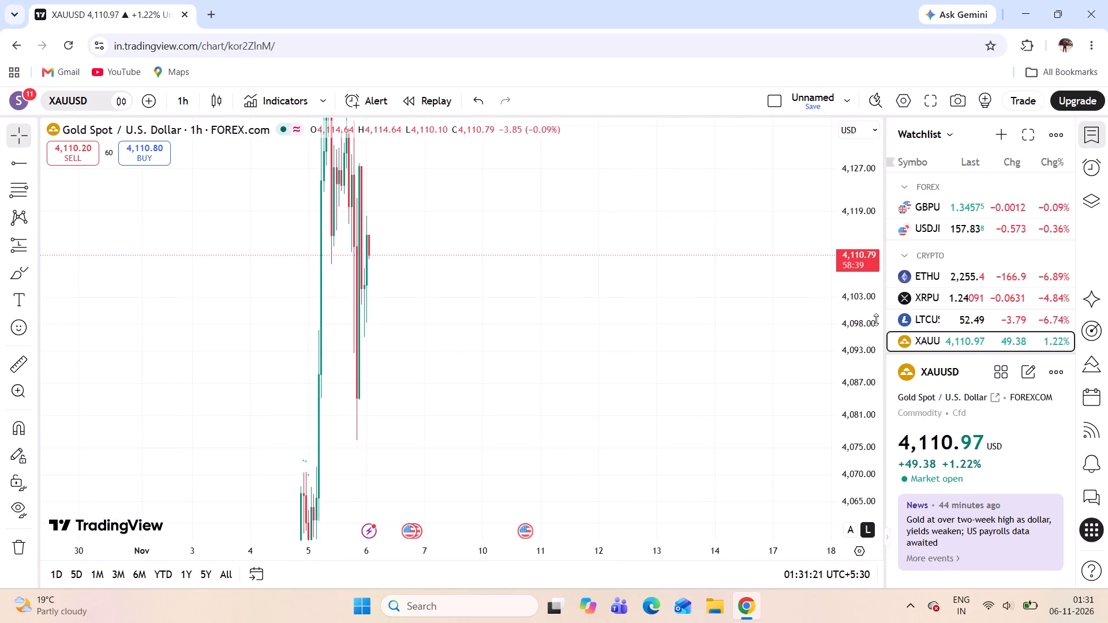
{"action": "scroll", "coordinate": [871, 391], "scroll_direction": "down", "scroll_amount": 12}
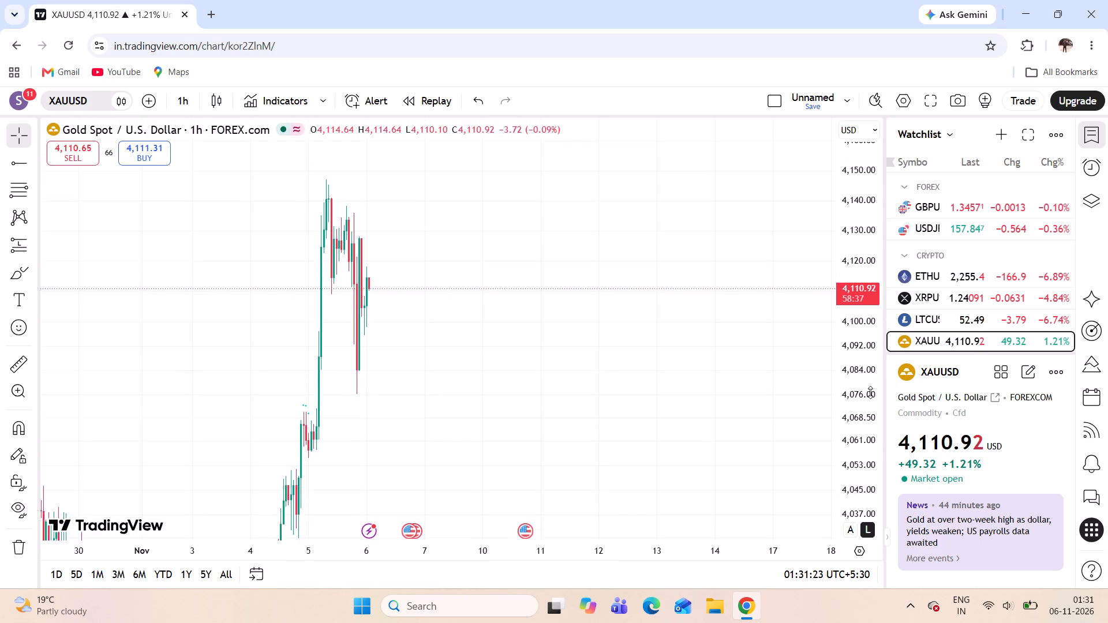
{"action": "scroll", "coordinate": [870, 392], "scroll_direction": "down", "scroll_amount": 20}
{"action": "scroll", "coordinate": [870, 392], "scroll_direction": "down", "scroll_amount": 1}
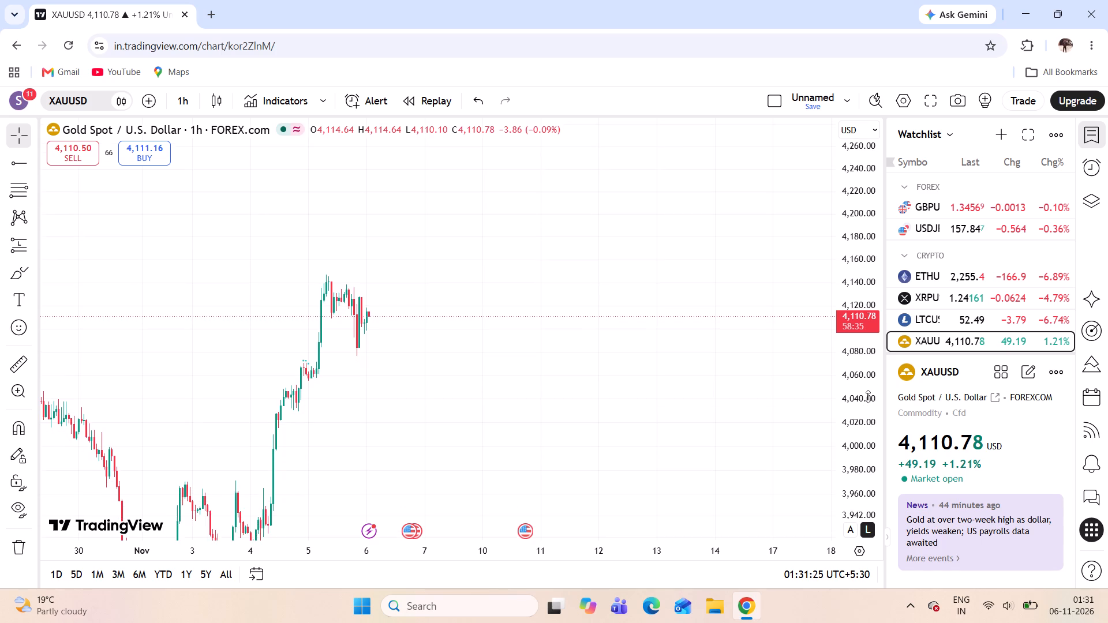
{"action": "scroll", "coordinate": [868, 396], "scroll_direction": "down", "scroll_amount": 5}
{"action": "left_click_drag", "start_coordinate": [467, 441], "coordinate": [528, 320]}
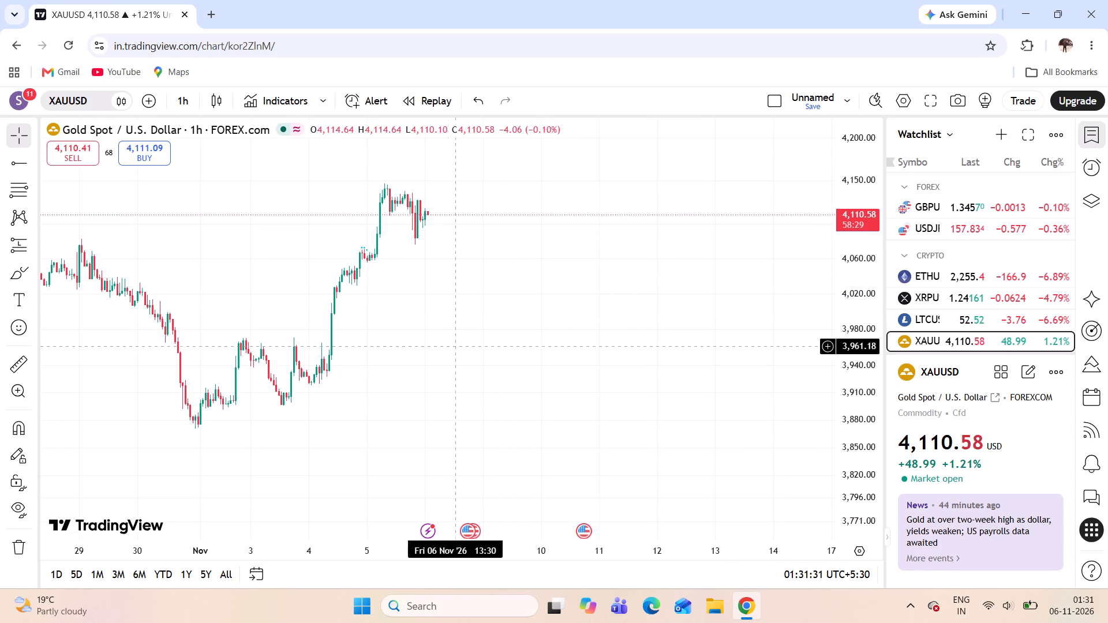
{"action": "left_click_drag", "start_coordinate": [391, 437], "coordinate": [358, 375]}
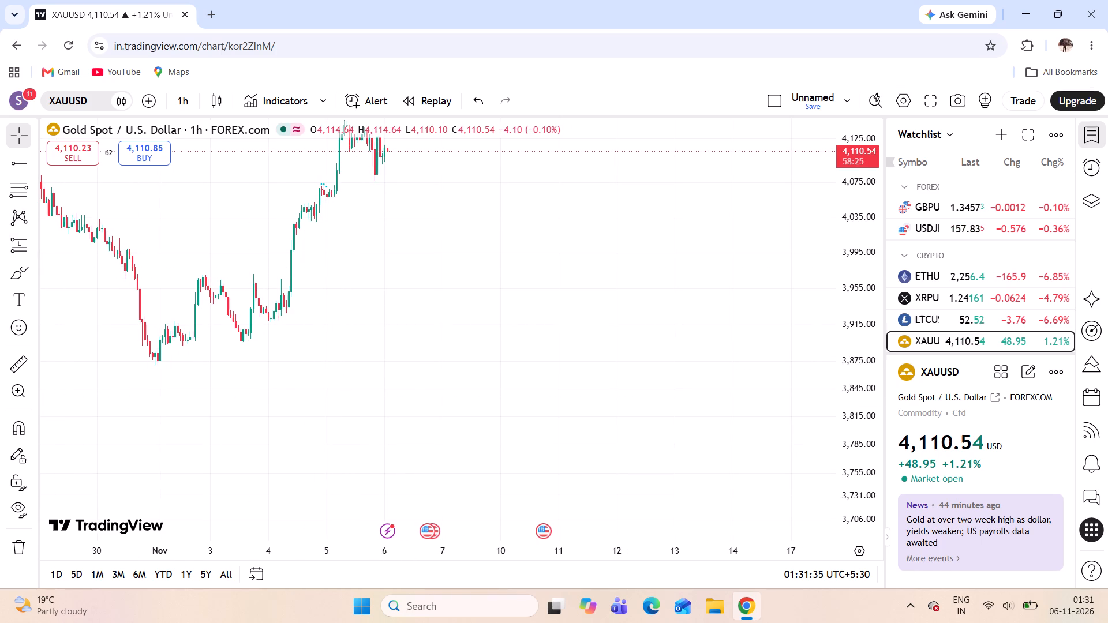
Measure the hourly rise from the low near 30 October to about 4,139 on 6 November, and clear the measurement.
{"action": "left_click", "coordinate": [21, 367]}
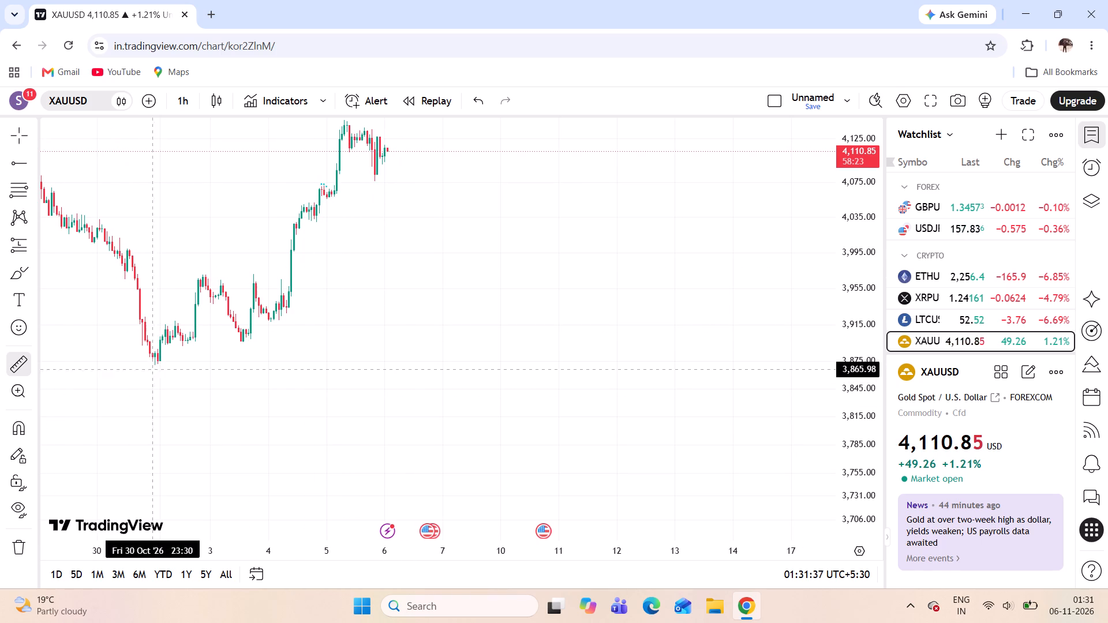
{"action": "left_click", "coordinate": [147, 363]}
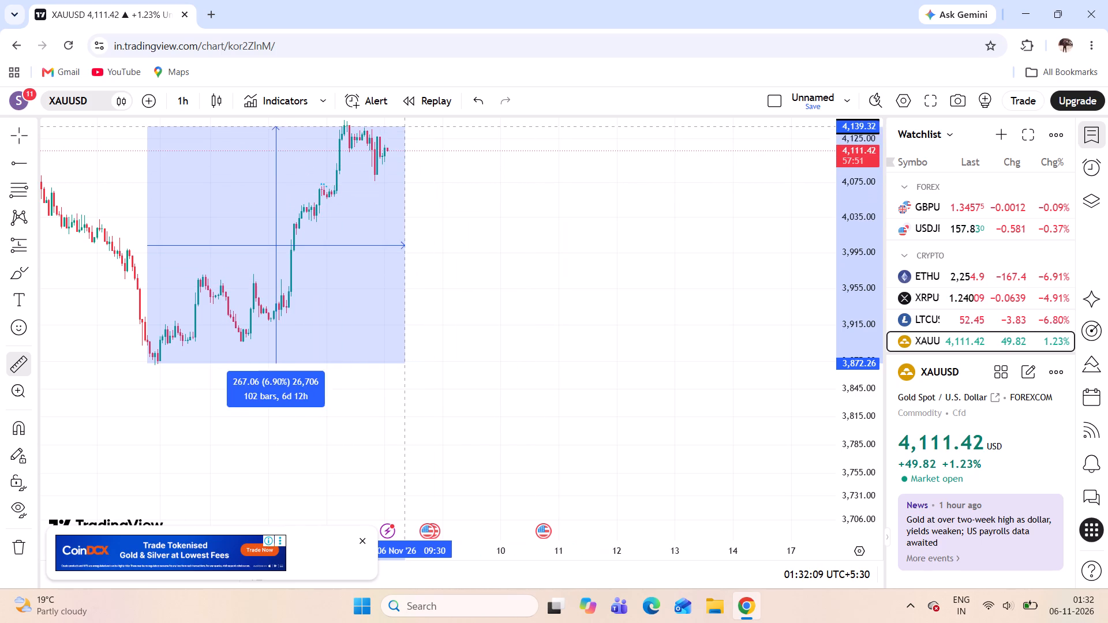
{"action": "left_click", "coordinate": [440, 138]}
{"action": "left_click", "coordinate": [503, 161]}
{"action": "left_click_drag", "start_coordinate": [460, 229], "coordinate": [515, 294]}
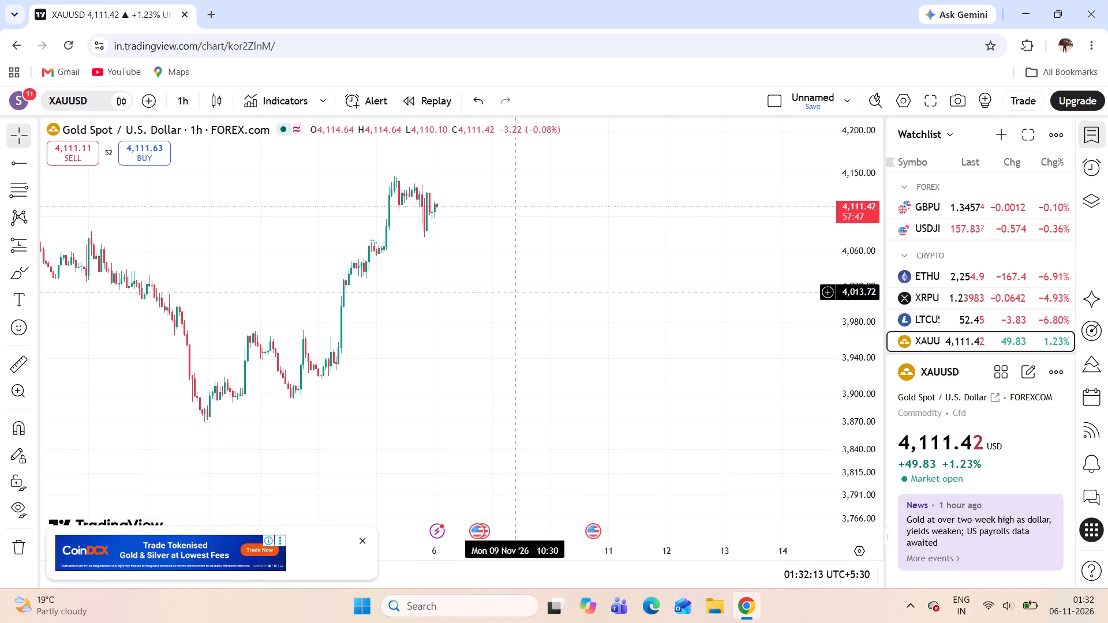
Dismiss the advertisement banner covering the chart.
{"action": "left_click", "coordinate": [364, 542]}
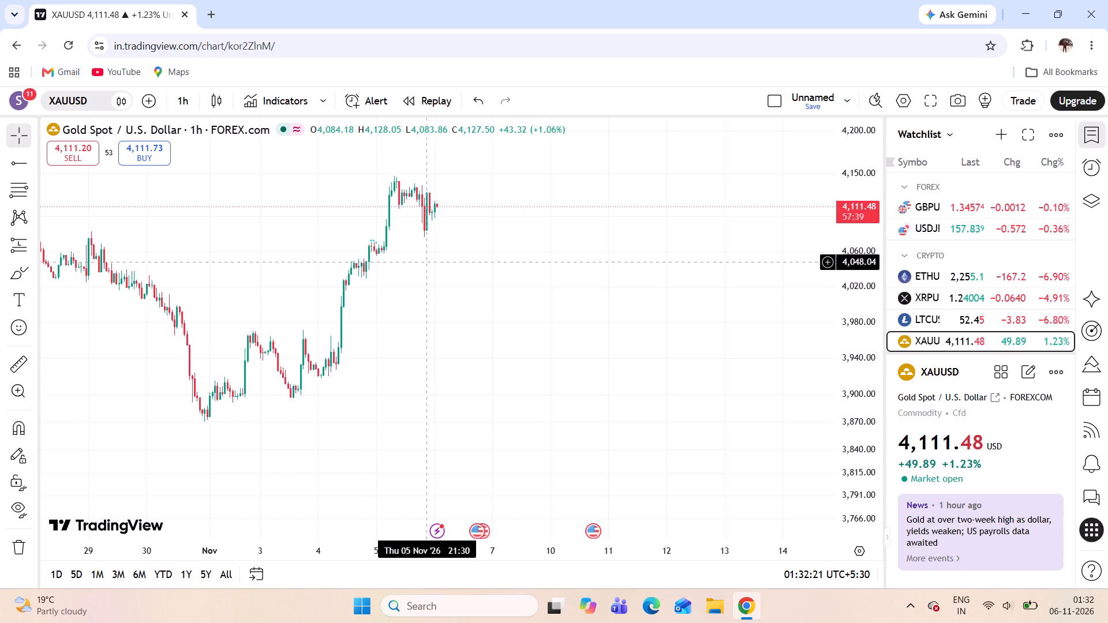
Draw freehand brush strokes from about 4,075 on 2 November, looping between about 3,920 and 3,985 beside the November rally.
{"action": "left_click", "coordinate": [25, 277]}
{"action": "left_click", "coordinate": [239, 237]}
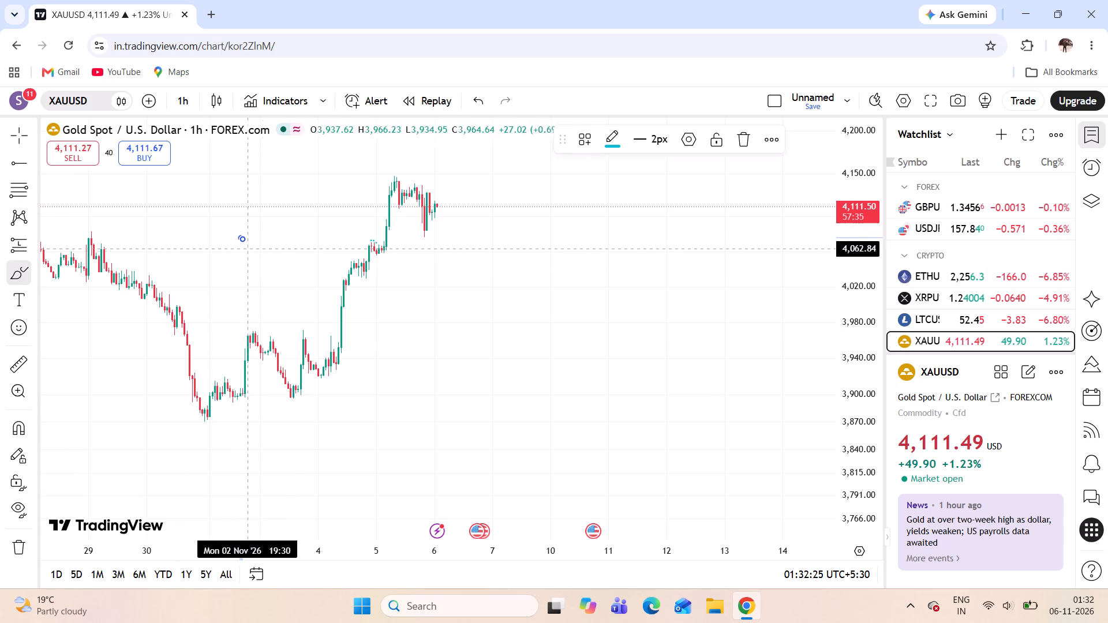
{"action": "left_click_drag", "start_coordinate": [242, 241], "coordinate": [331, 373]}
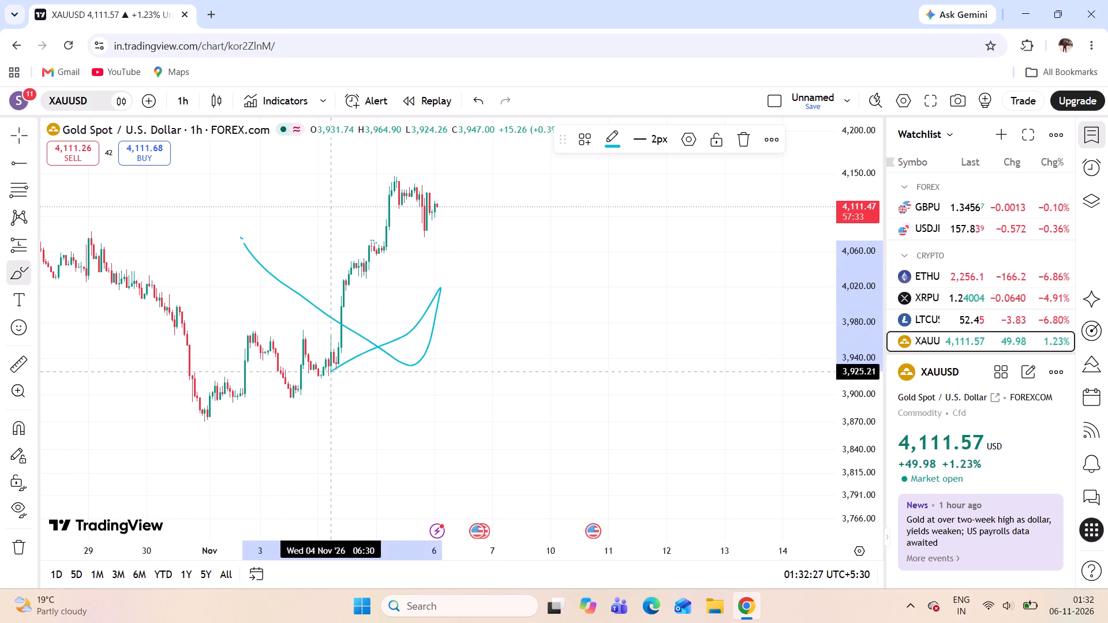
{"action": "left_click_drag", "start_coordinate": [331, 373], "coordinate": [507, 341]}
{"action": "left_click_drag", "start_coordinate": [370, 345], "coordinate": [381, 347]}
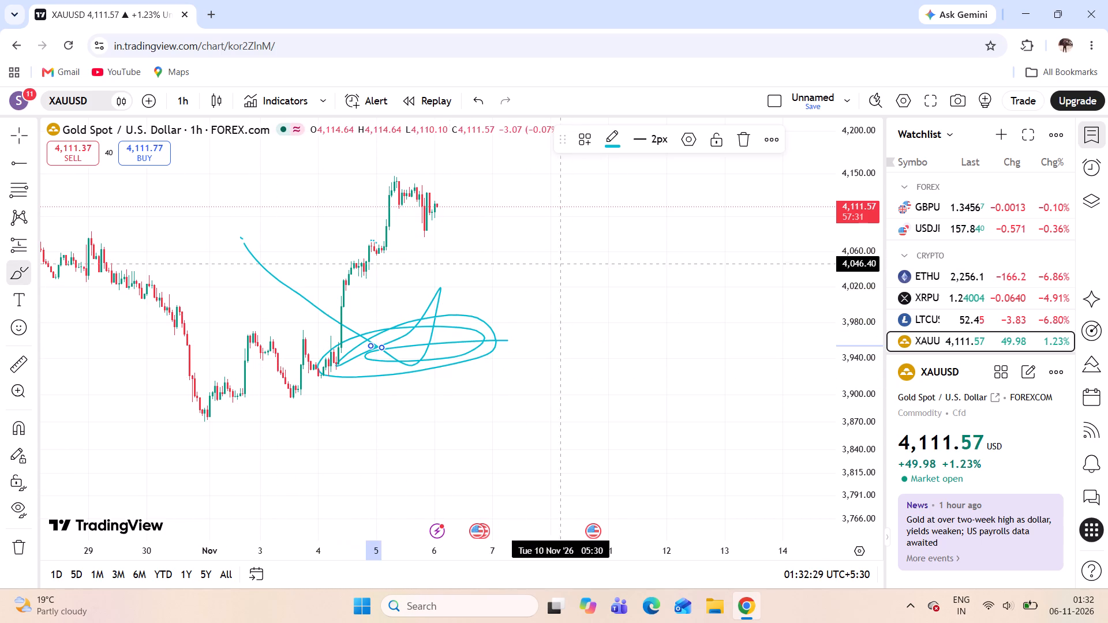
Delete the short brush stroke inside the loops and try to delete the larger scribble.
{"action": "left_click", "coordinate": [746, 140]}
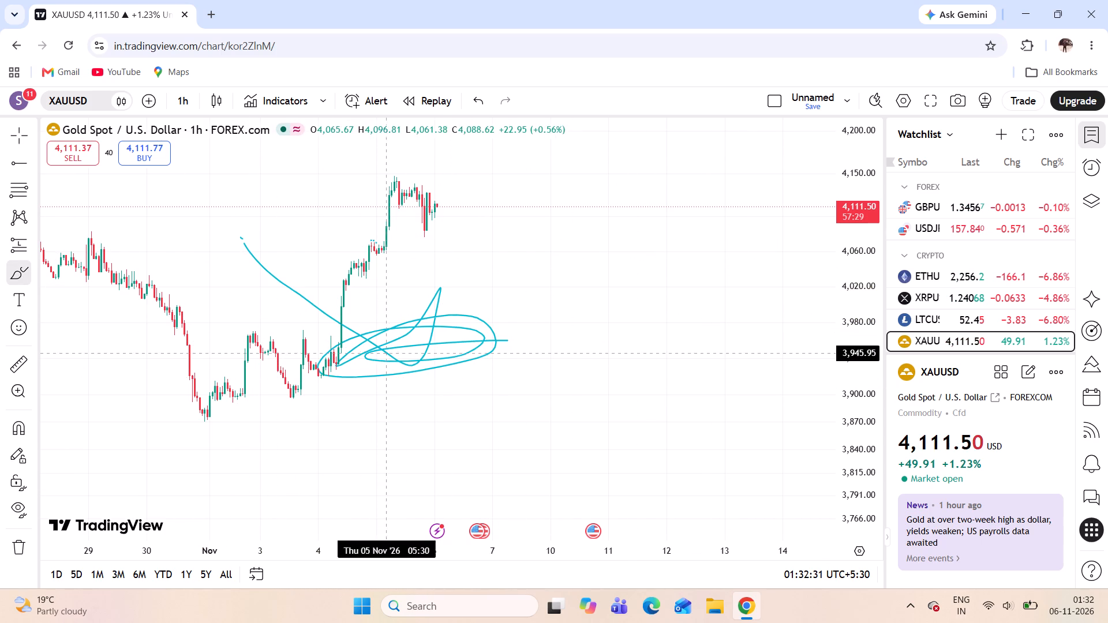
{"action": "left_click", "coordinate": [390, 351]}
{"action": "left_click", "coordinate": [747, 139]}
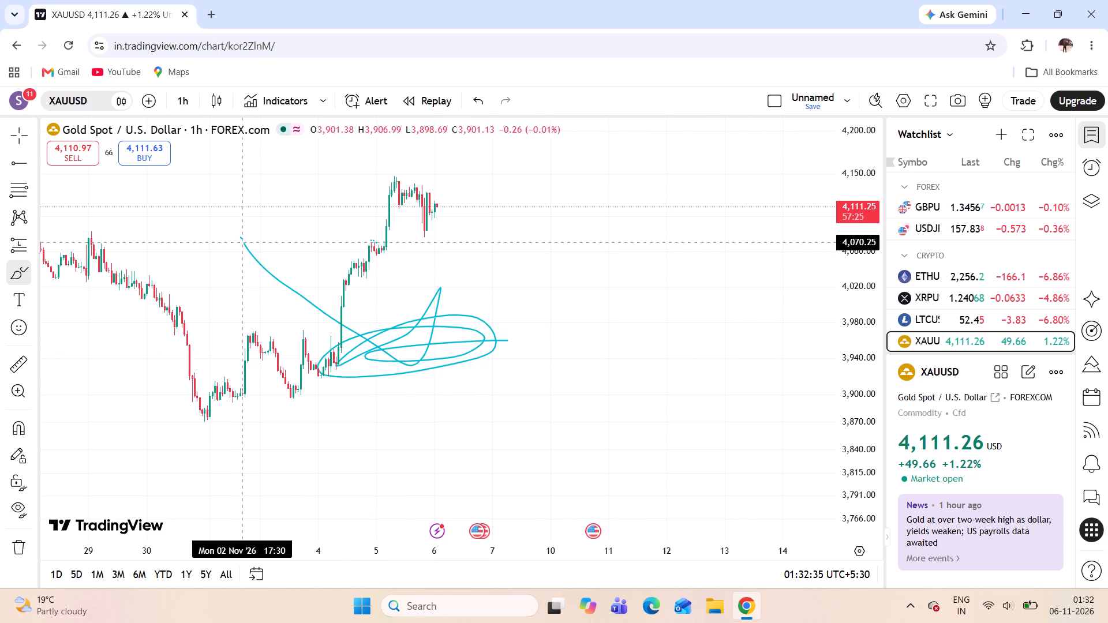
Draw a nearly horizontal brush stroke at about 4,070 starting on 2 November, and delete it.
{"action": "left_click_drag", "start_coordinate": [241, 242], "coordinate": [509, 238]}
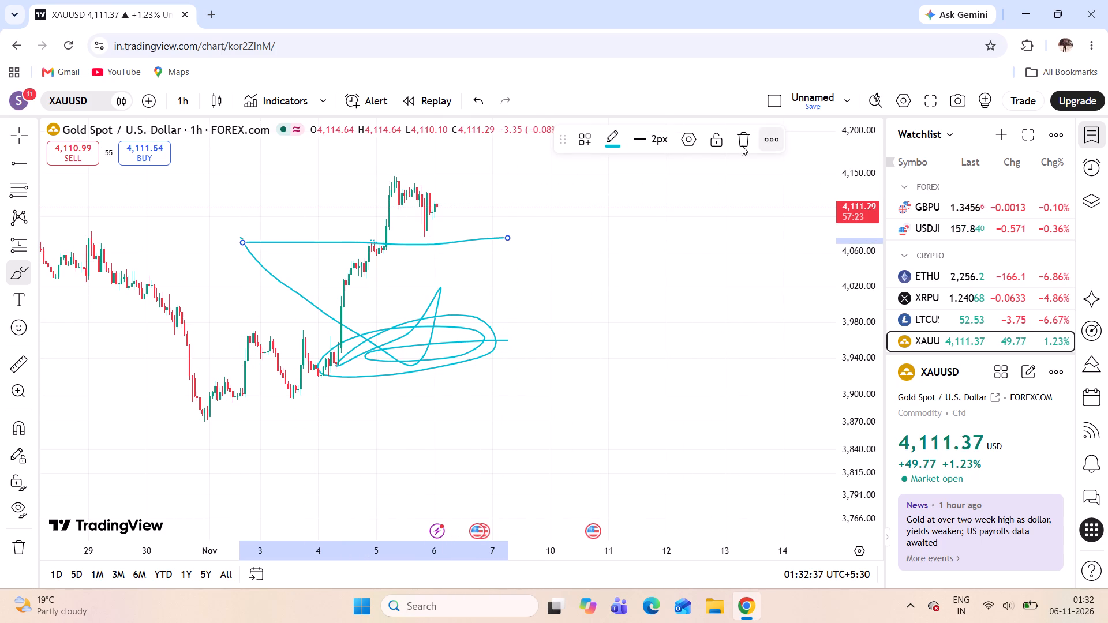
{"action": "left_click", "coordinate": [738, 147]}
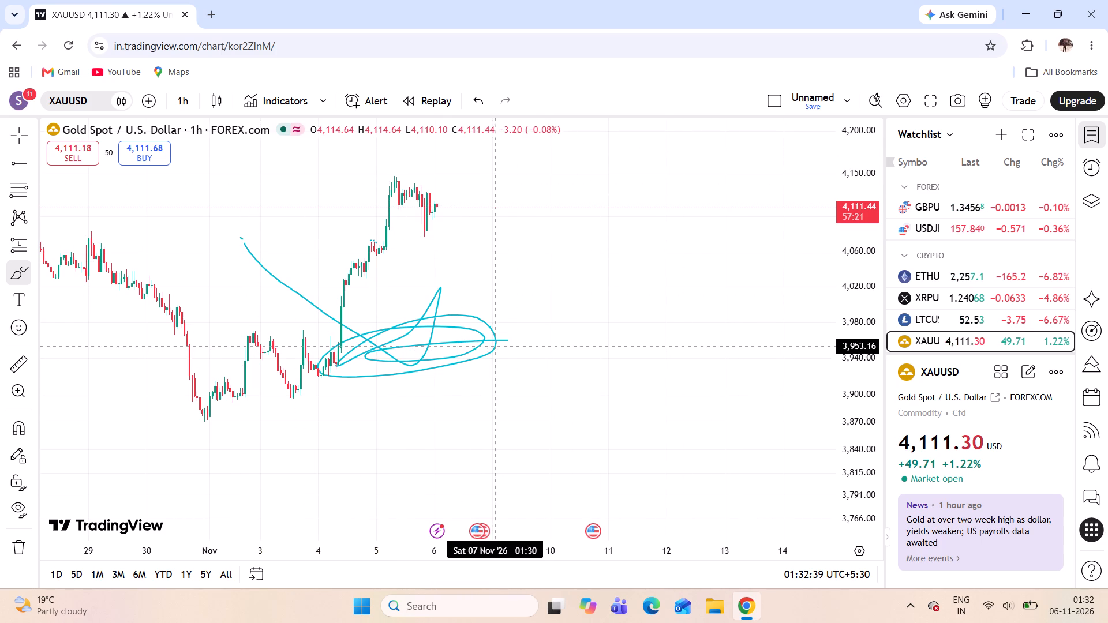
Remove all remaining brush drawings from the hourly chart.
{"action": "left_click", "coordinate": [499, 341]}
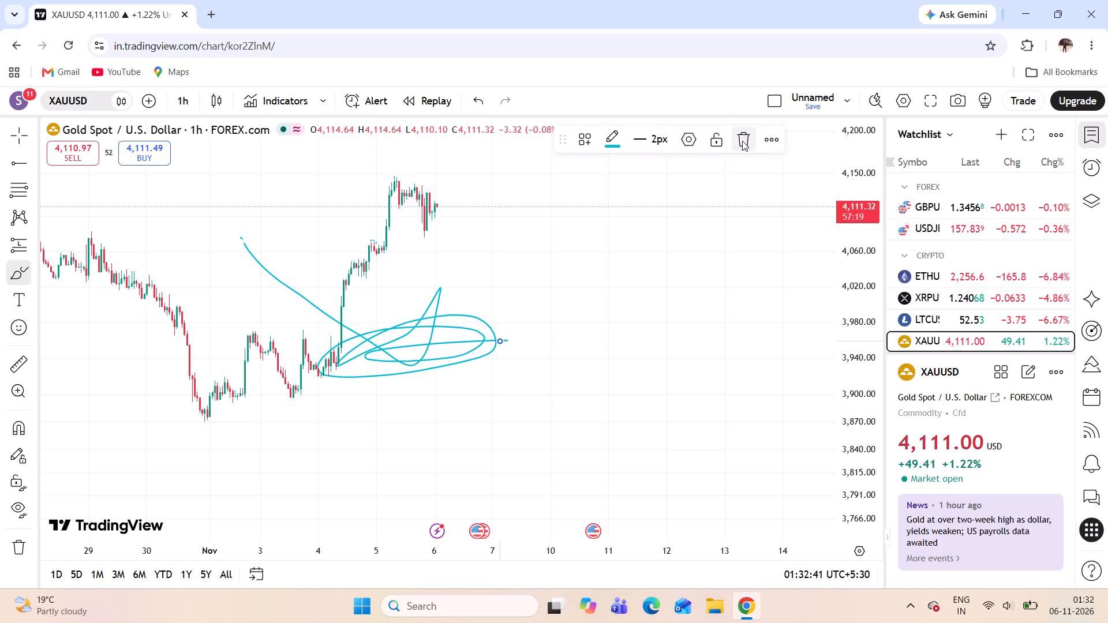
{"action": "left_click", "coordinate": [742, 141]}
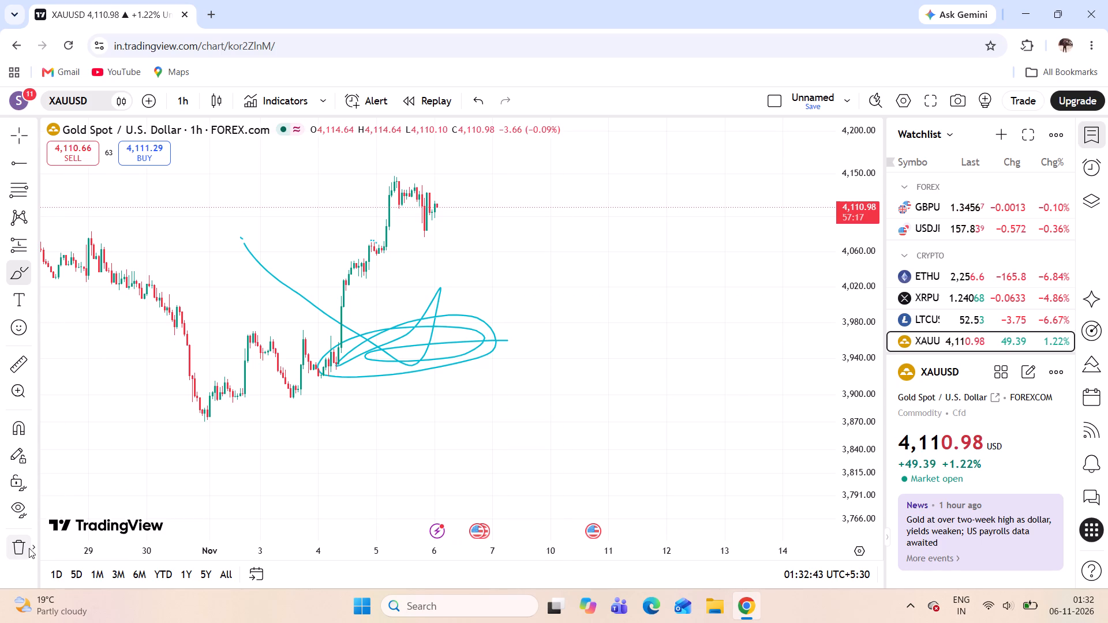
{"action": "left_click", "coordinate": [35, 550]}
{"action": "left_click", "coordinate": [106, 493]}
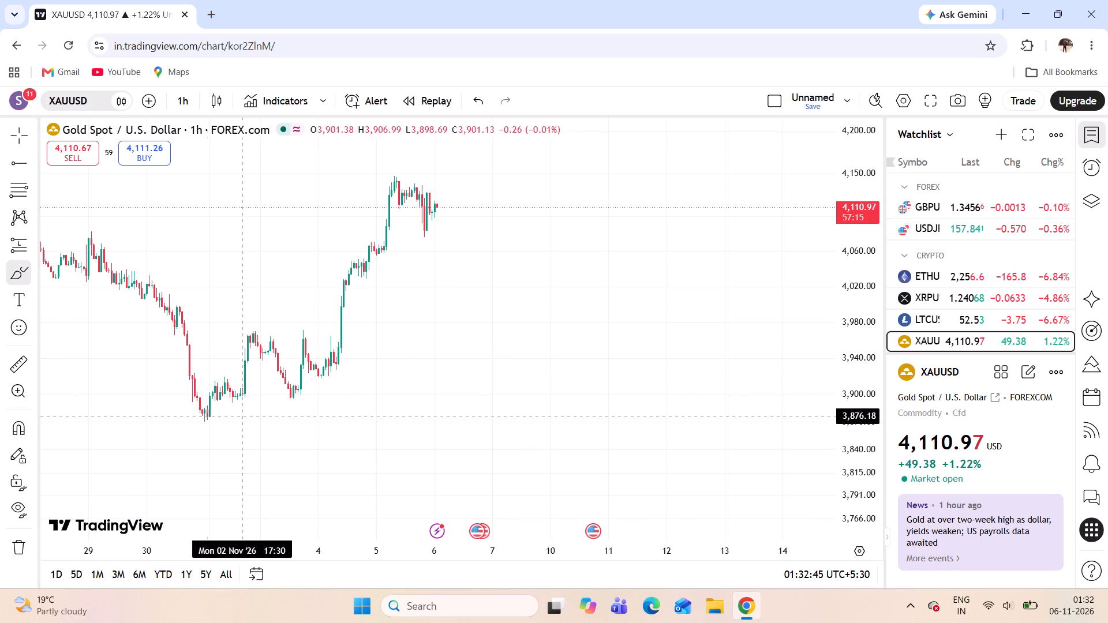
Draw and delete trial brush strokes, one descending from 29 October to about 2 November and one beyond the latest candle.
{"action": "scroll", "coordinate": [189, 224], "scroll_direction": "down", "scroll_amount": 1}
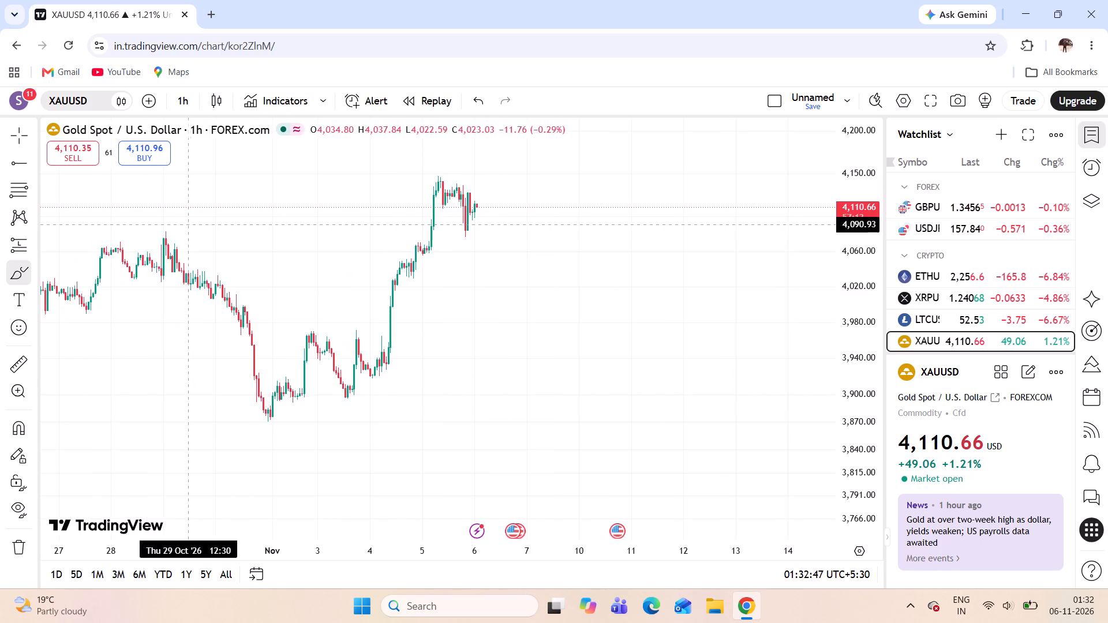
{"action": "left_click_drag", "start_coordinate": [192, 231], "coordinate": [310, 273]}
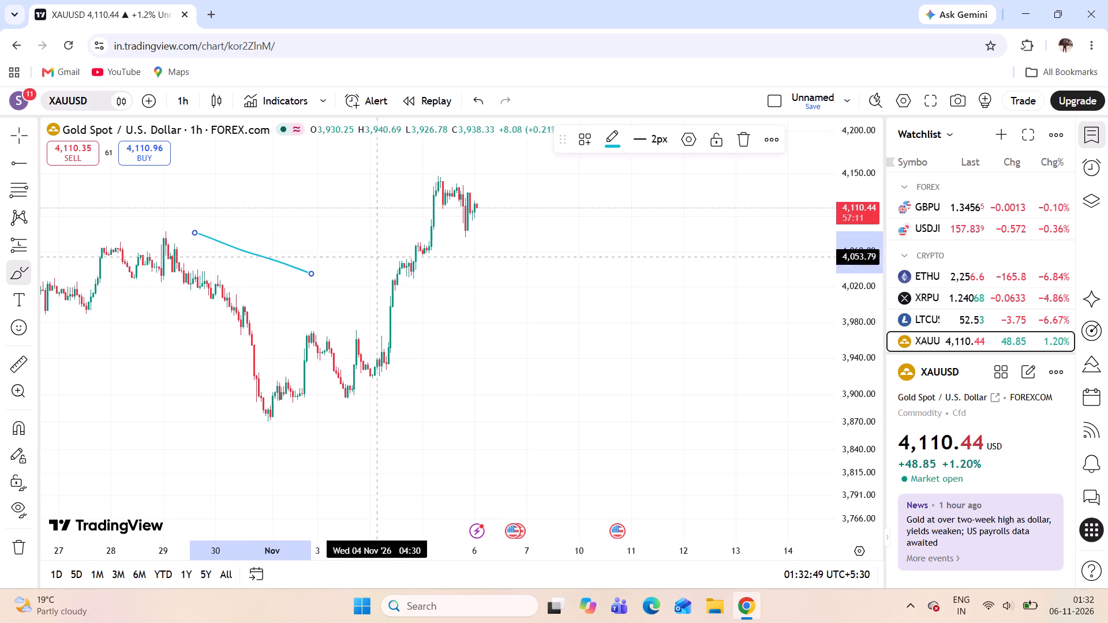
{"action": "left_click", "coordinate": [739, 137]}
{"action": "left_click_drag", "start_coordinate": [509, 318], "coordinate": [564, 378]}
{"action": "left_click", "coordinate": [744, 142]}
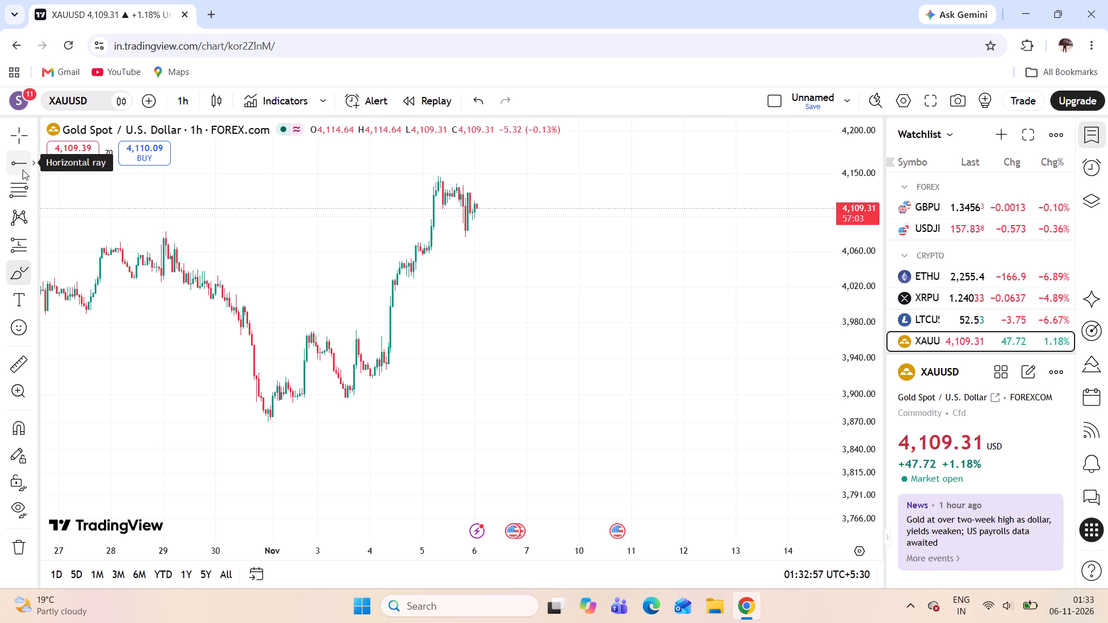
Replace the brush with the cross cursor on the hourly gold chart and leave nothing selected.
{"action": "left_click", "coordinate": [23, 140]}
{"action": "left_click", "coordinate": [315, 208]}
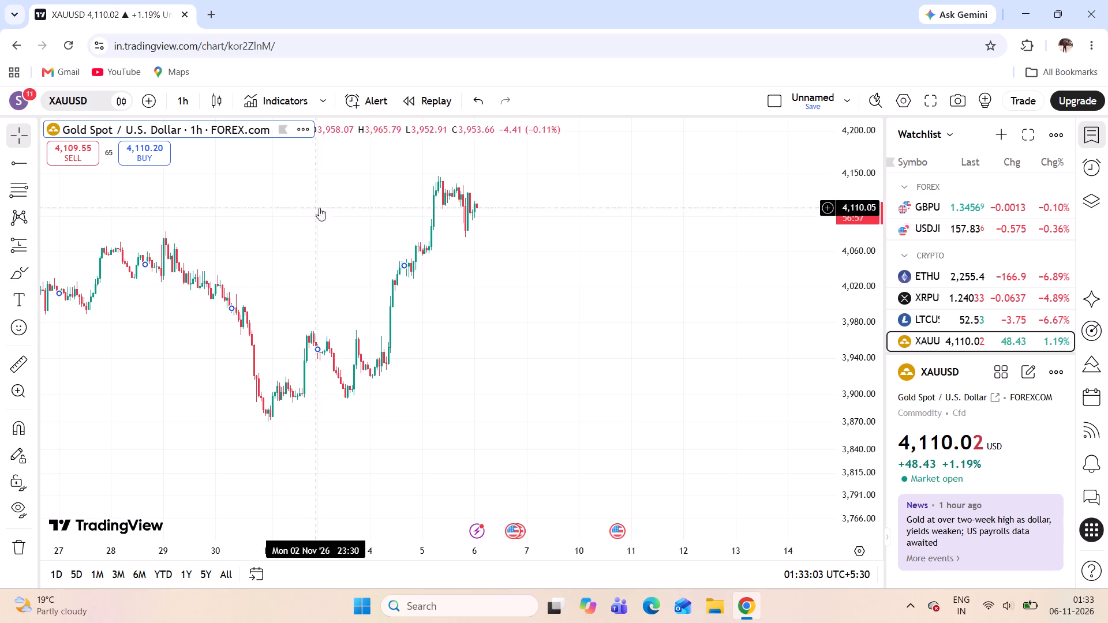
{"action": "left_click", "coordinate": [535, 327]}
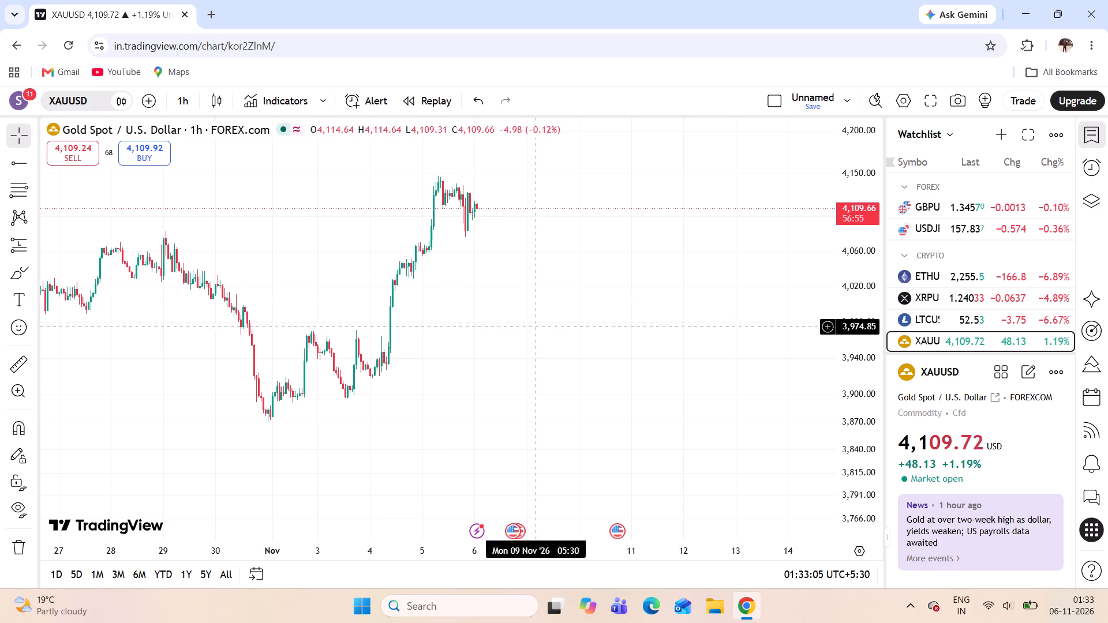
Examine the hourly gold price history back to September, including the decline leading into early November.
{"action": "left_click_drag", "start_coordinate": [245, 252], "coordinate": [379, 256]}
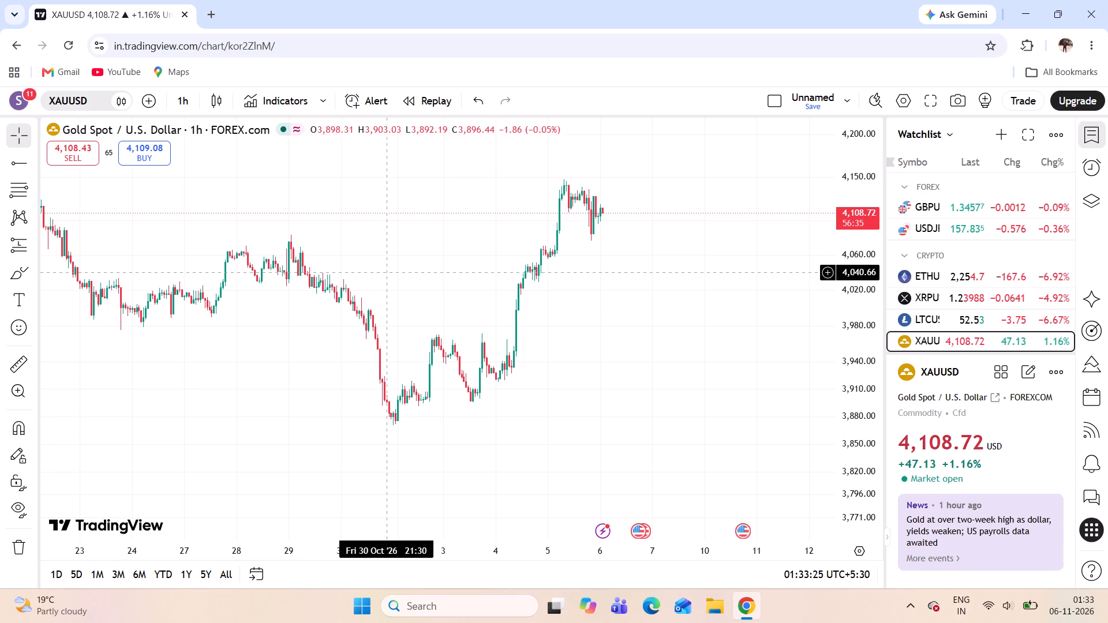
{"action": "scroll", "coordinate": [385, 272], "scroll_direction": "down", "scroll_amount": 2}
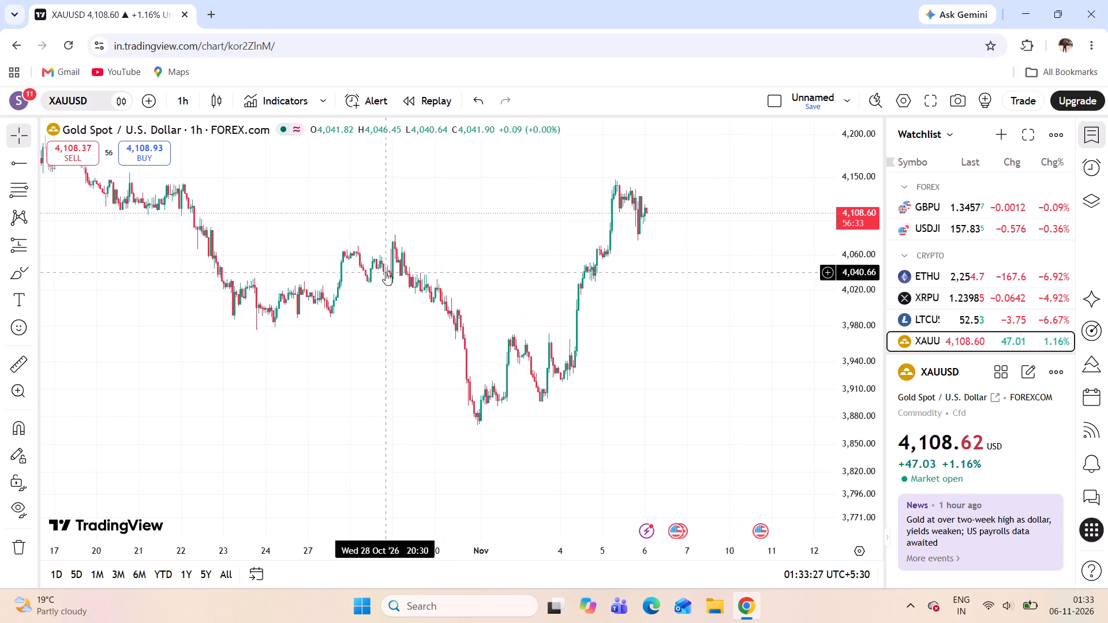
{"action": "scroll", "coordinate": [385, 272], "scroll_direction": "down", "scroll_amount": 1}
{"action": "scroll", "coordinate": [385, 272], "scroll_direction": "up", "scroll_amount": 2}
{"action": "left_click_drag", "start_coordinate": [574, 419], "coordinate": [720, 370]}
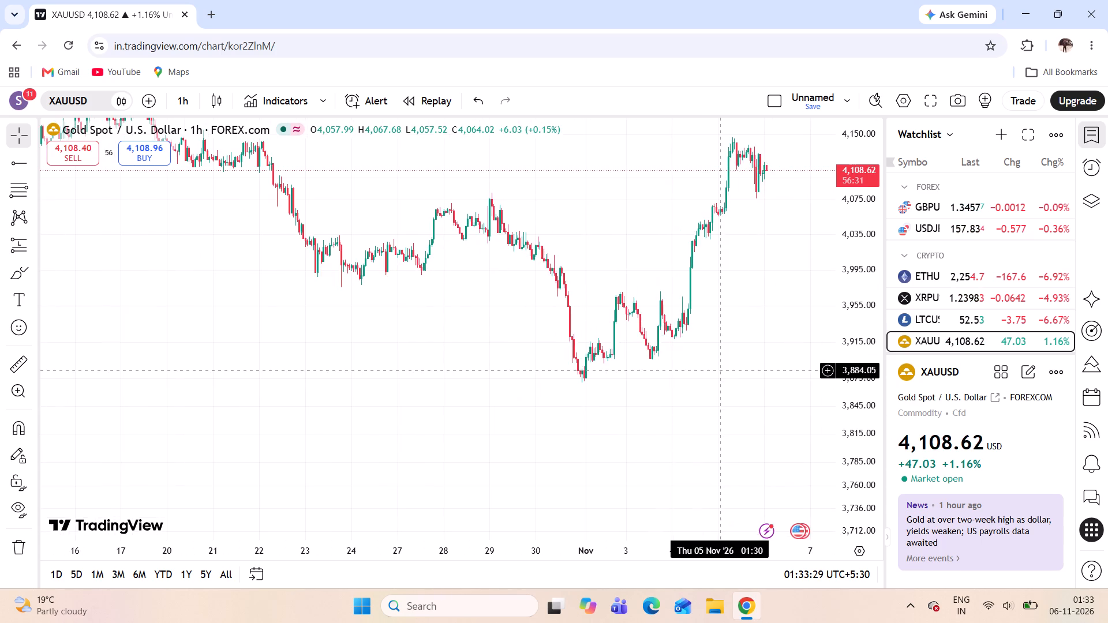
{"action": "left_click_drag", "start_coordinate": [656, 436], "coordinate": [553, 490]}
{"action": "left_click_drag", "start_coordinate": [373, 468], "coordinate": [438, 465]}
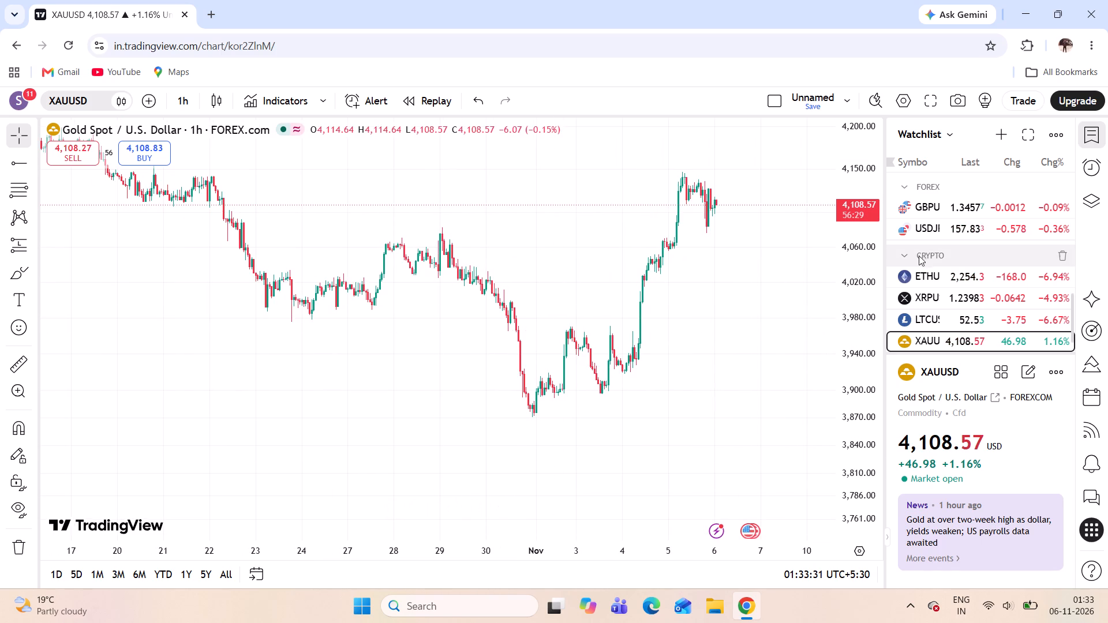
{"action": "scroll", "coordinate": [860, 272], "scroll_direction": "down", "scroll_amount": 18}
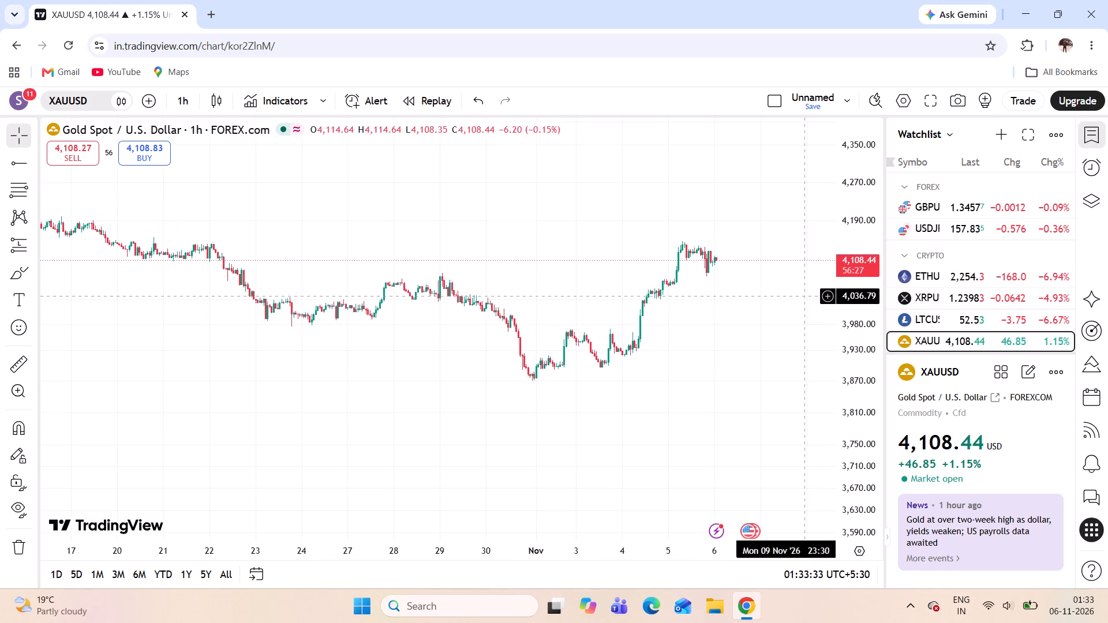
{"action": "scroll", "coordinate": [738, 358], "scroll_direction": "down", "scroll_amount": 6}
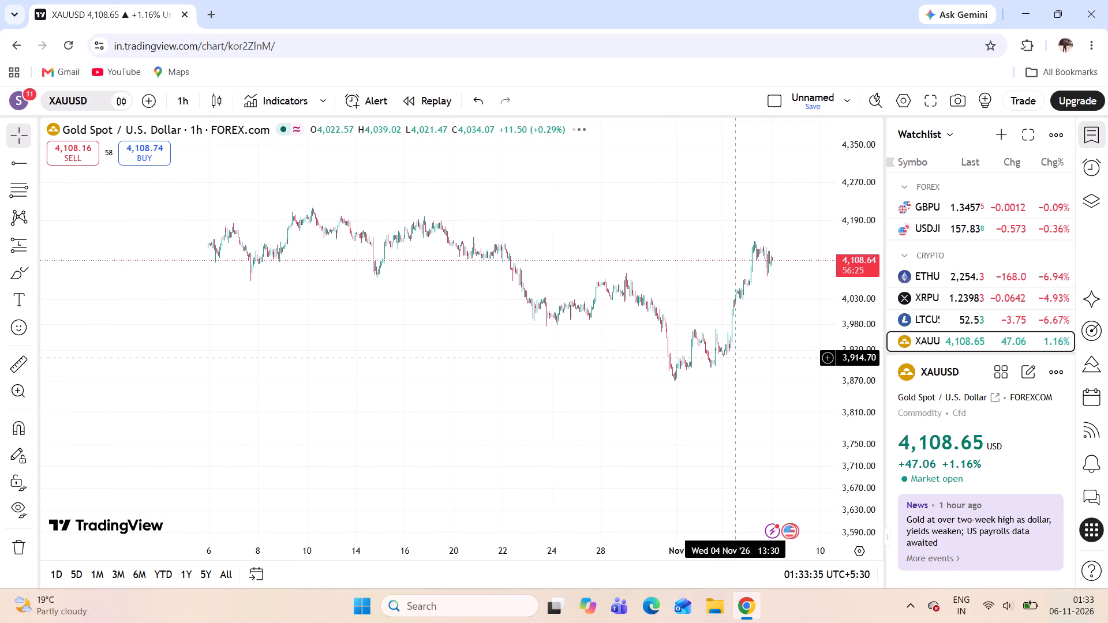
{"action": "scroll", "coordinate": [735, 356], "scroll_direction": "down", "scroll_amount": 3}
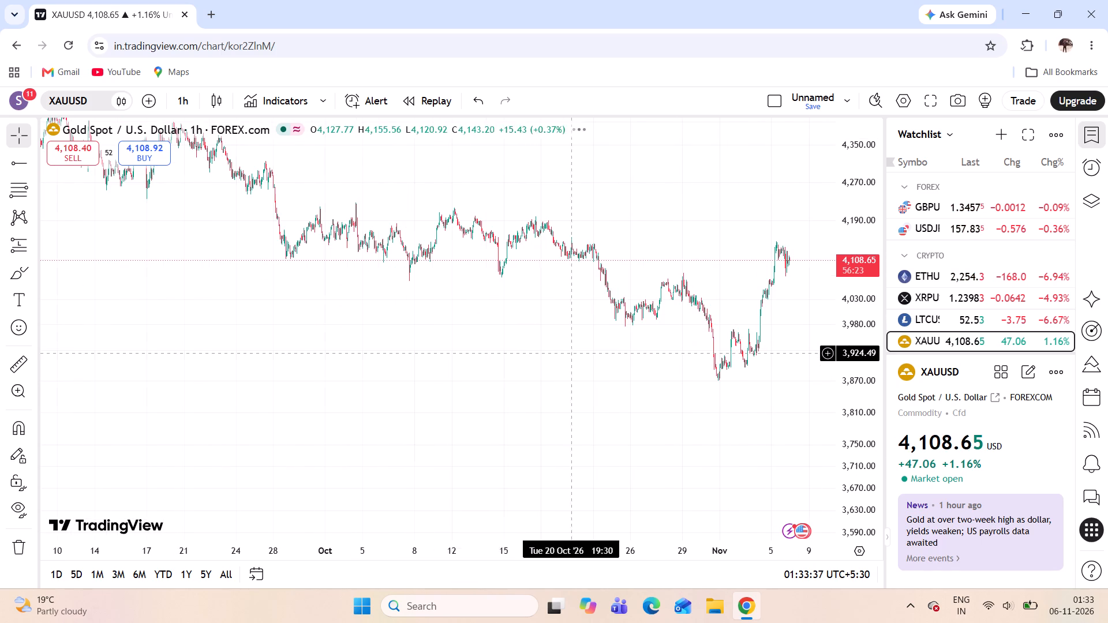
Examine the hourly candles from late October to 6 November at closer zoom levels.
{"action": "scroll", "coordinate": [485, 351], "scroll_direction": "up", "scroll_amount": 3}
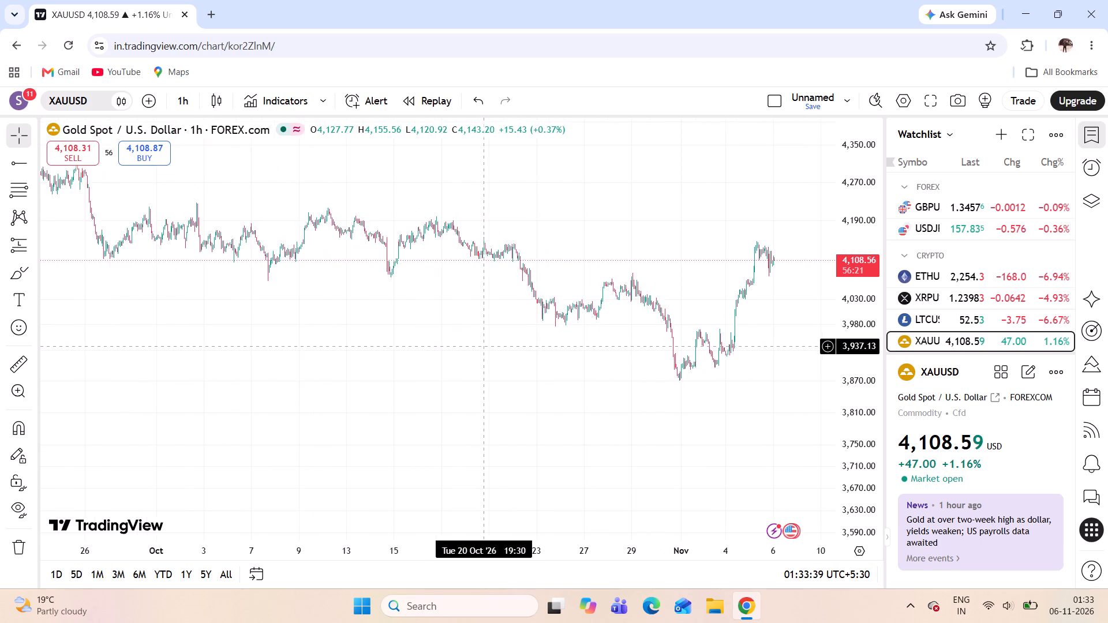
{"action": "scroll", "coordinate": [484, 347], "scroll_direction": "up", "scroll_amount": 9}
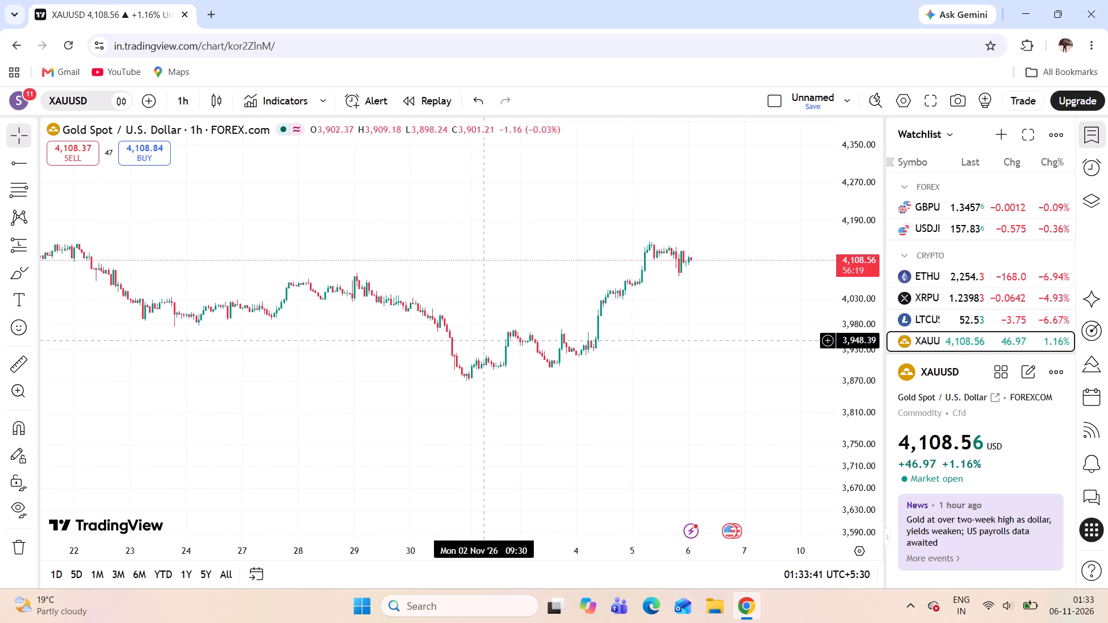
{"action": "scroll", "coordinate": [747, 389], "scroll_direction": "up", "scroll_amount": 1}
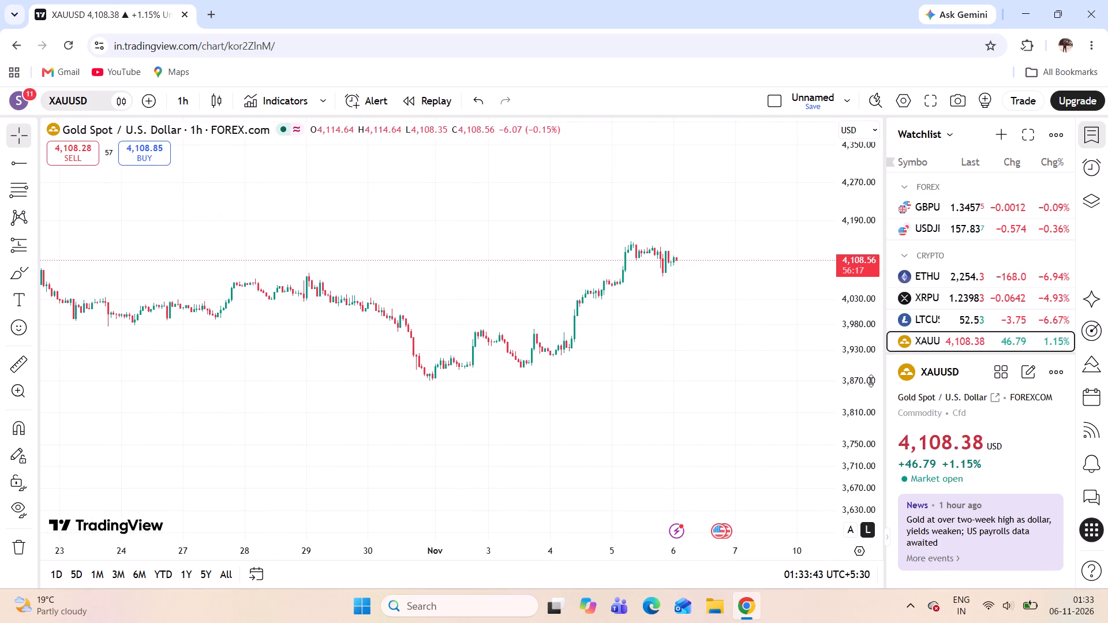
{"action": "scroll", "coordinate": [871, 381], "scroll_direction": "up", "scroll_amount": 20}
{"action": "scroll", "coordinate": [871, 381], "scroll_direction": "up", "scroll_amount": 1}
{"action": "left_click_drag", "start_coordinate": [724, 347], "coordinate": [568, 401]}
{"action": "scroll", "coordinate": [670, 362], "scroll_direction": "up", "scroll_amount": 2}
{"action": "scroll", "coordinate": [661, 363], "scroll_direction": "down", "scroll_amount": 2}
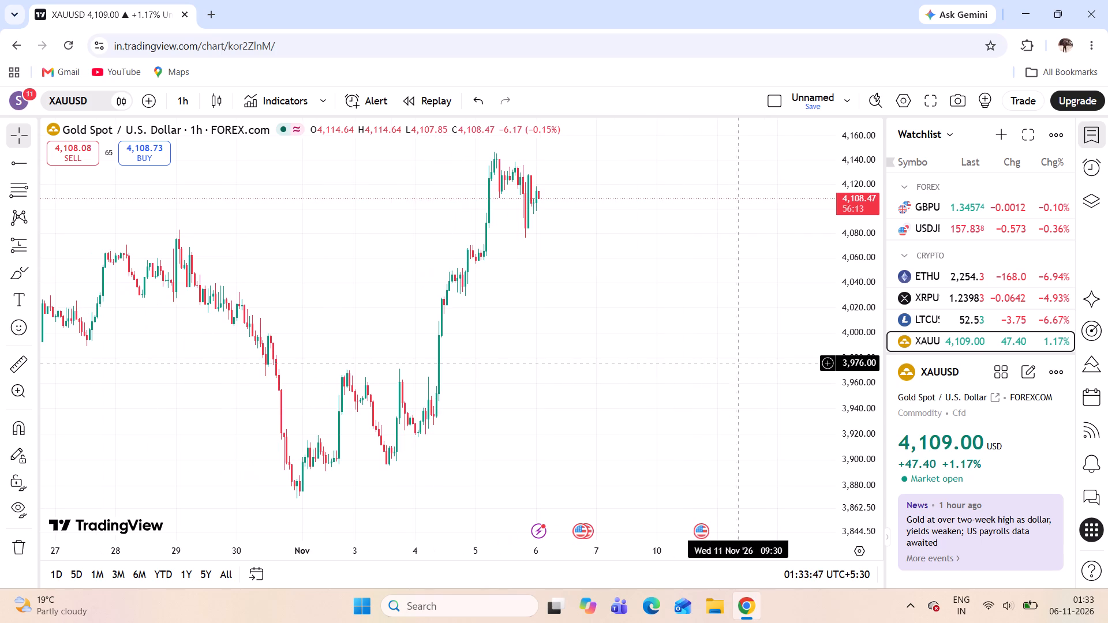
{"action": "scroll", "coordinate": [783, 363], "scroll_direction": "up", "scroll_amount": 2}
{"action": "scroll", "coordinate": [851, 347], "scroll_direction": "down", "scroll_amount": 7}
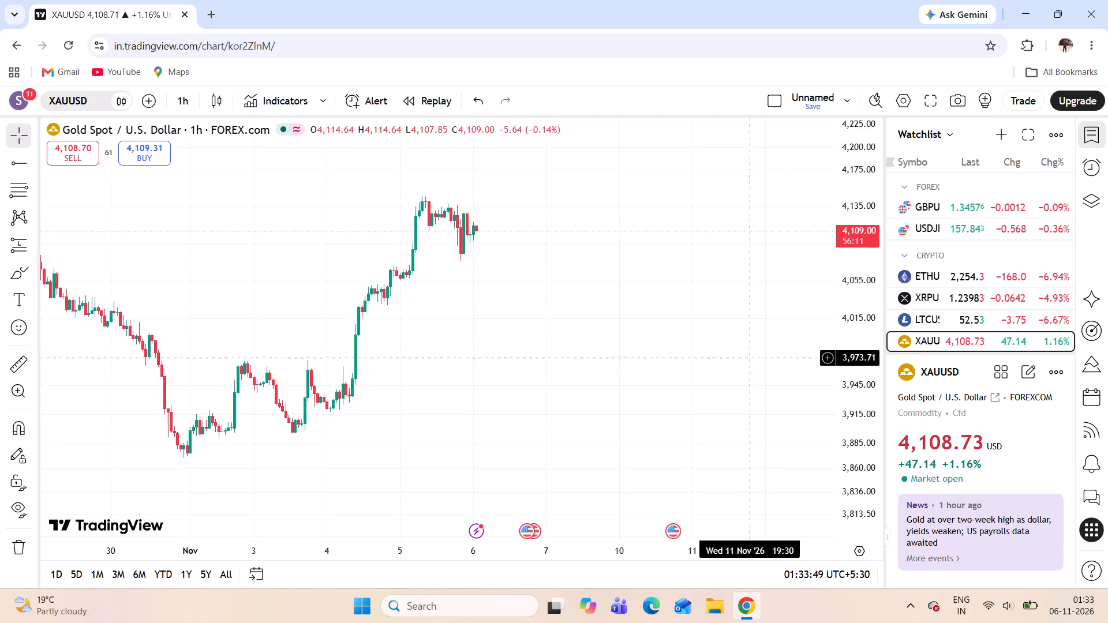
{"action": "left_click_drag", "start_coordinate": [691, 362], "coordinate": [689, 400]}
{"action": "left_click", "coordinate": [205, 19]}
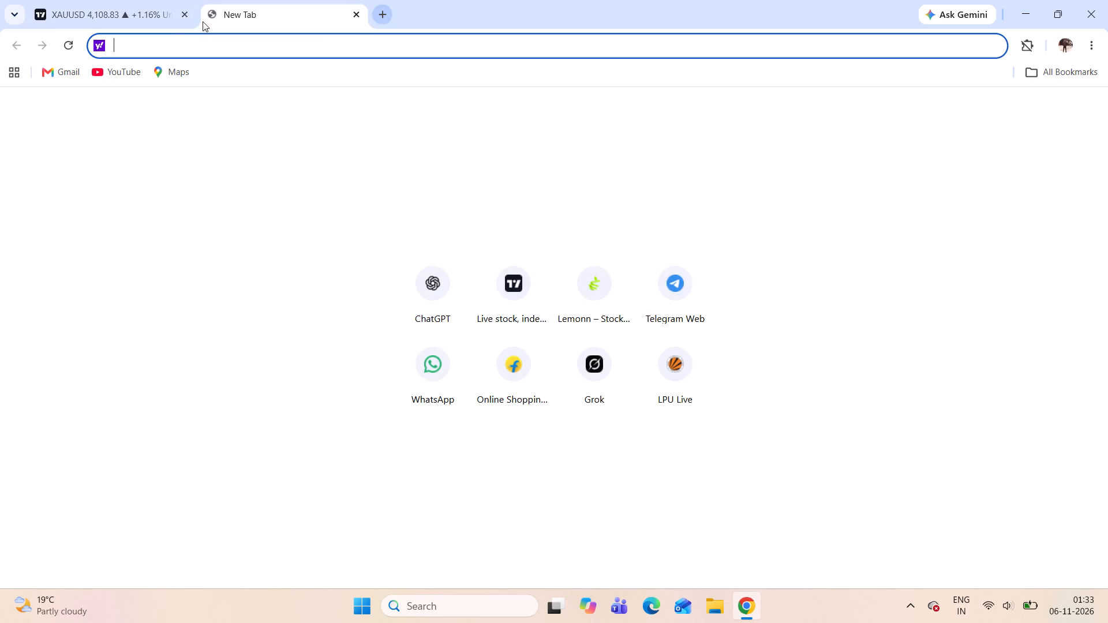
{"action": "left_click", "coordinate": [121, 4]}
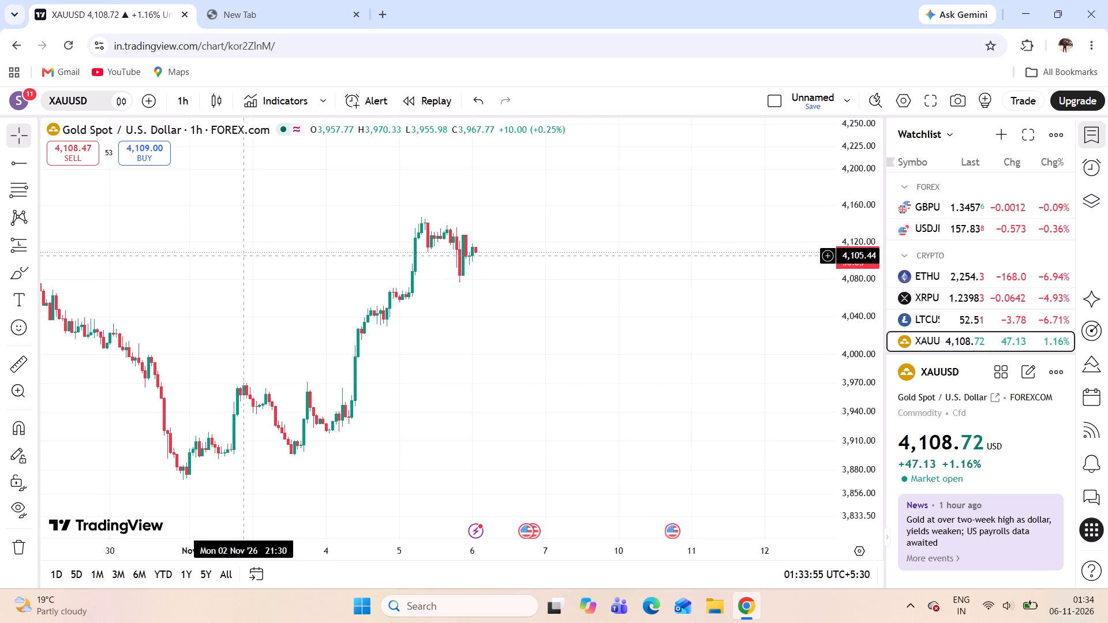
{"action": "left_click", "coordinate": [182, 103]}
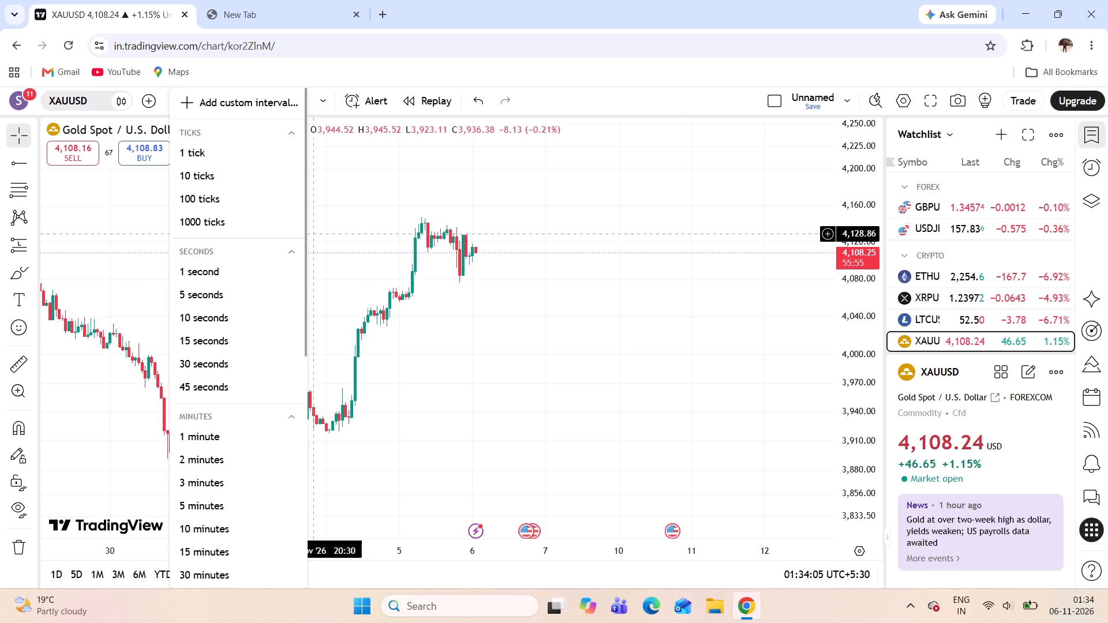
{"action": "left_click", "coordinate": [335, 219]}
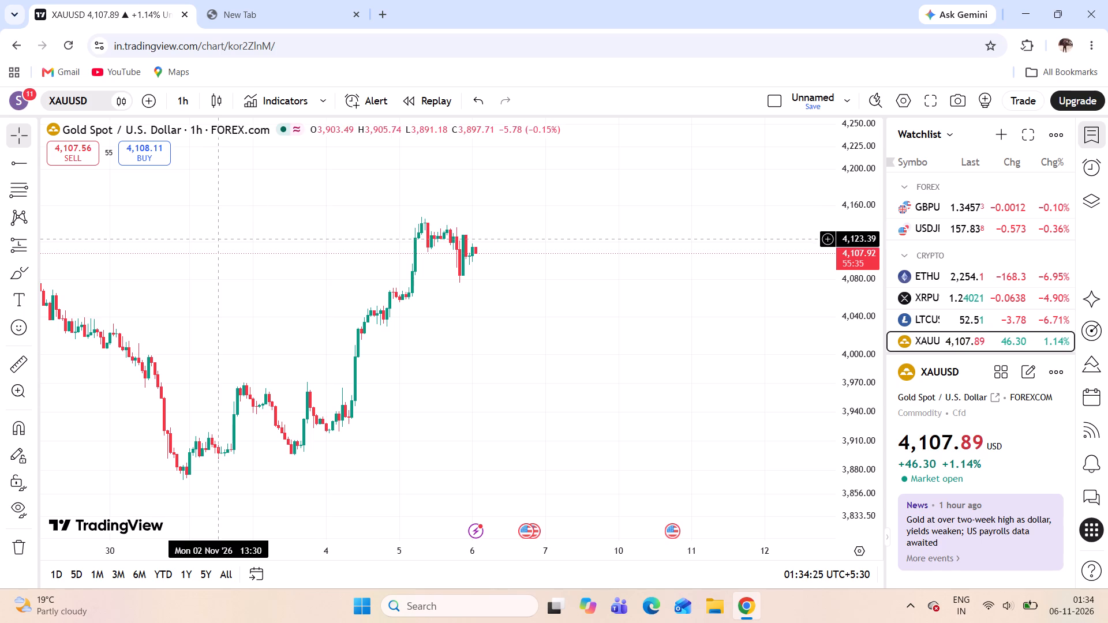
Examine the earlier hourly price swings between about 20 October and 6 November.
{"action": "left_click_drag", "start_coordinate": [220, 236], "coordinate": [332, 218]}
{"action": "left_click_drag", "start_coordinate": [127, 240], "coordinate": [226, 230]}
{"action": "left_click", "coordinate": [147, 254]}
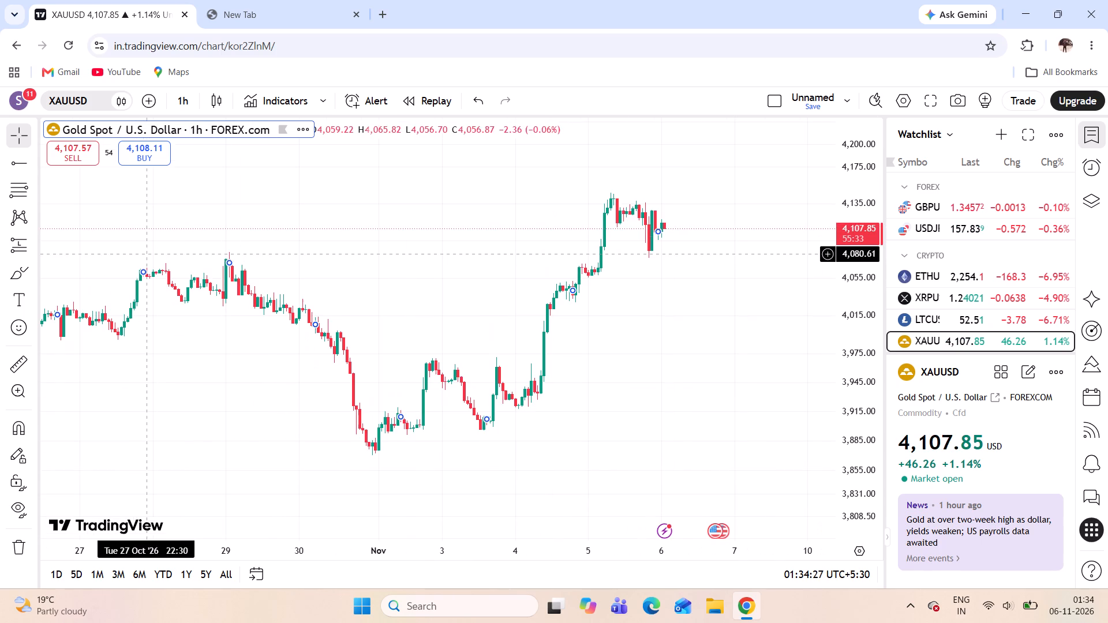
{"action": "left_click", "coordinate": [171, 320]}
{"action": "left_click_drag", "start_coordinate": [171, 318], "coordinate": [190, 275]}
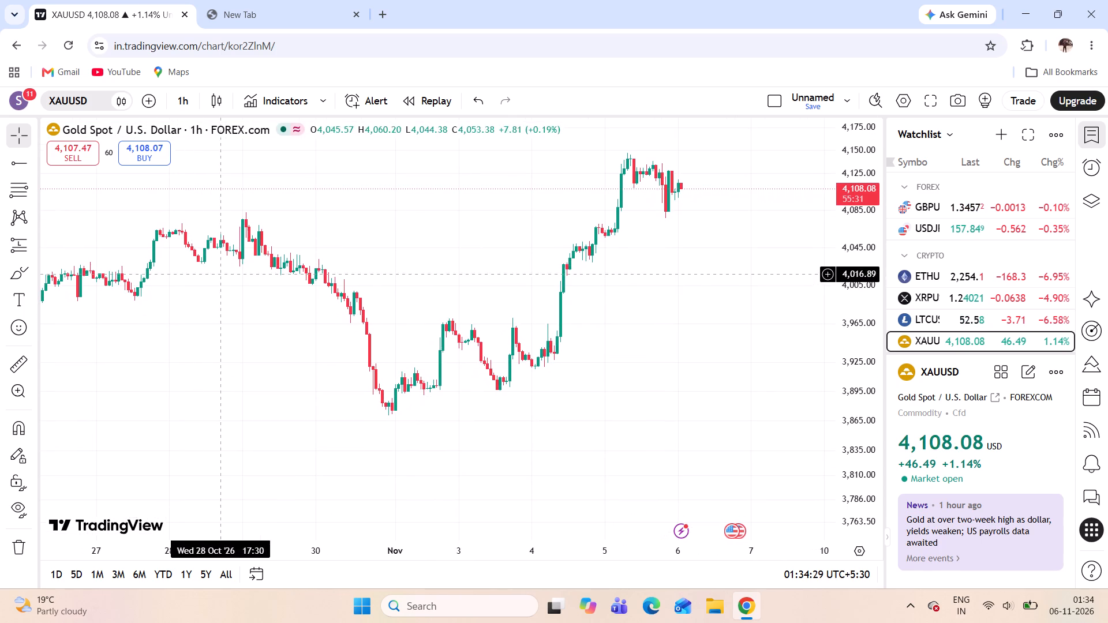
{"action": "scroll", "coordinate": [290, 298], "scroll_direction": "down", "scroll_amount": 2}
{"action": "left_click_drag", "start_coordinate": [217, 235], "coordinate": [217, 237]}
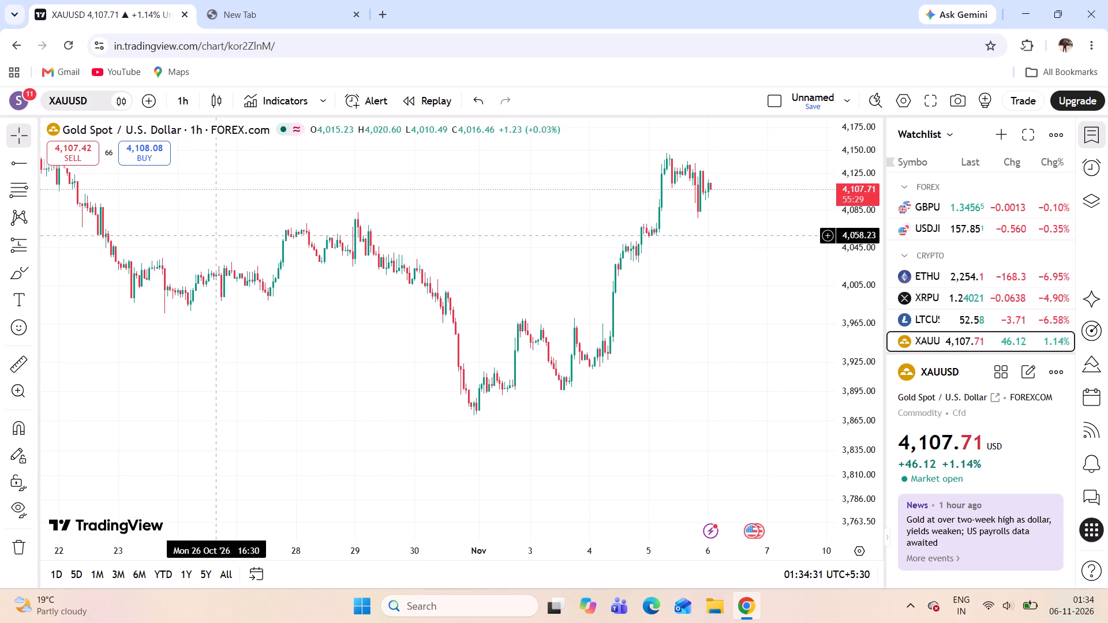
{"action": "left_click_drag", "start_coordinate": [217, 237], "coordinate": [297, 320]}
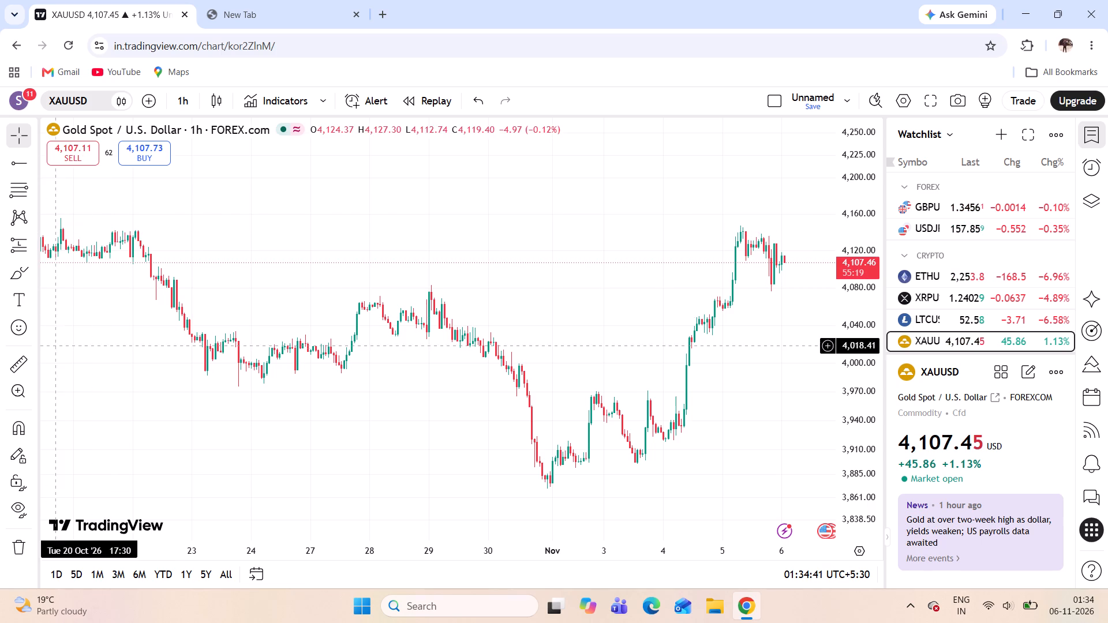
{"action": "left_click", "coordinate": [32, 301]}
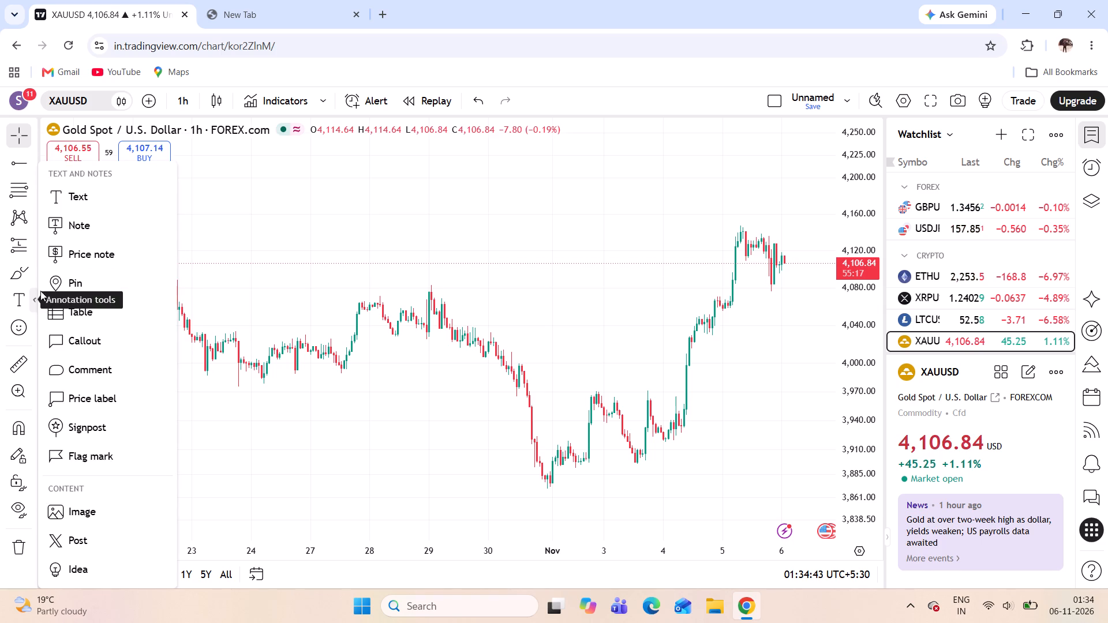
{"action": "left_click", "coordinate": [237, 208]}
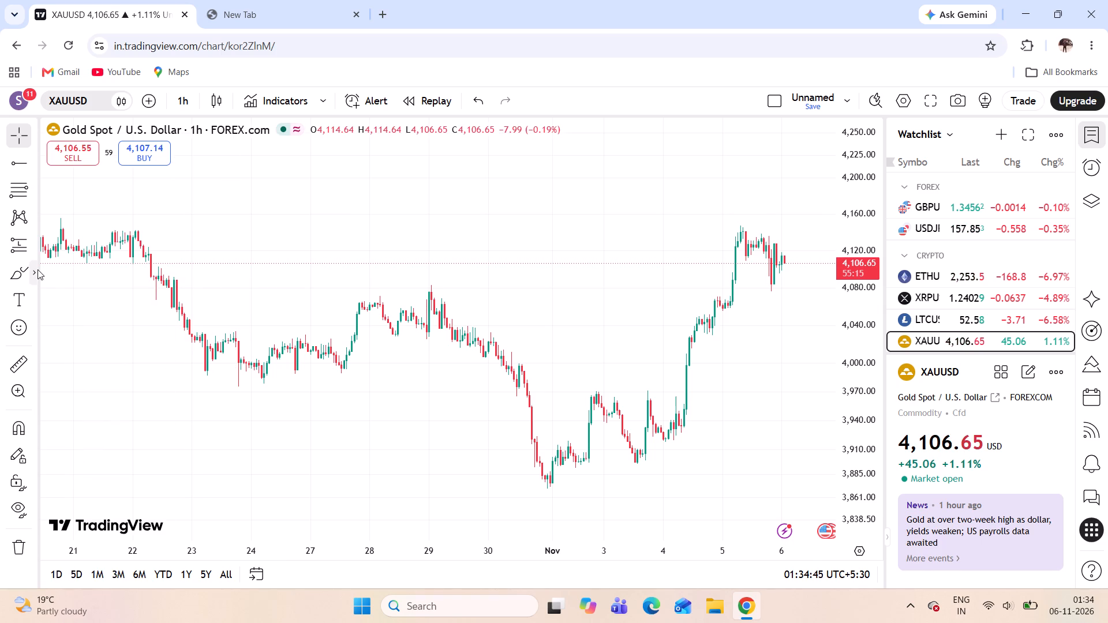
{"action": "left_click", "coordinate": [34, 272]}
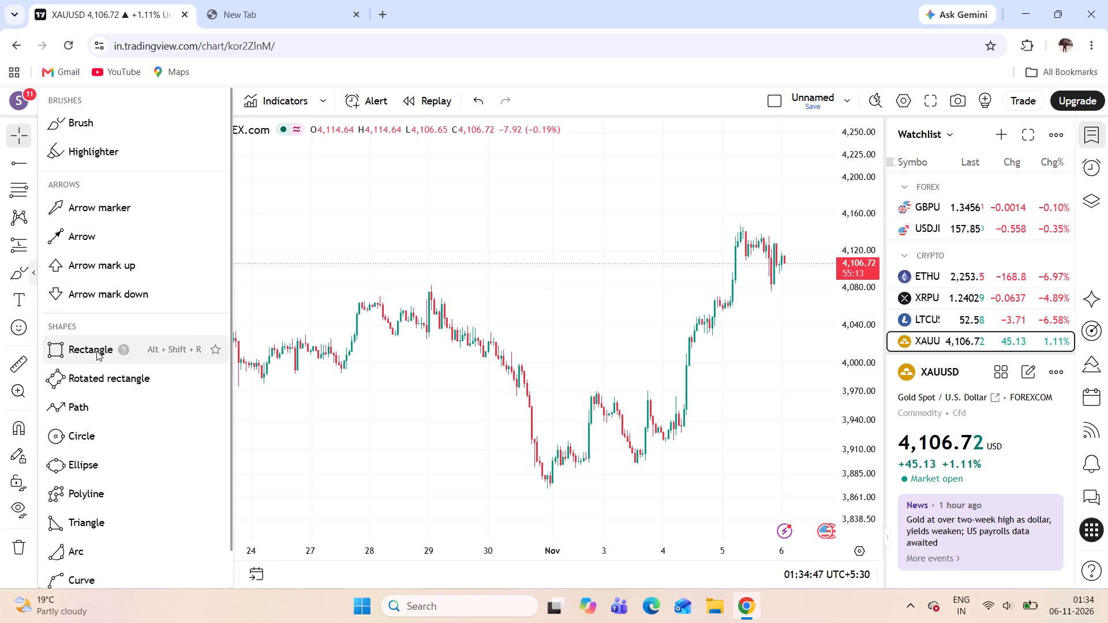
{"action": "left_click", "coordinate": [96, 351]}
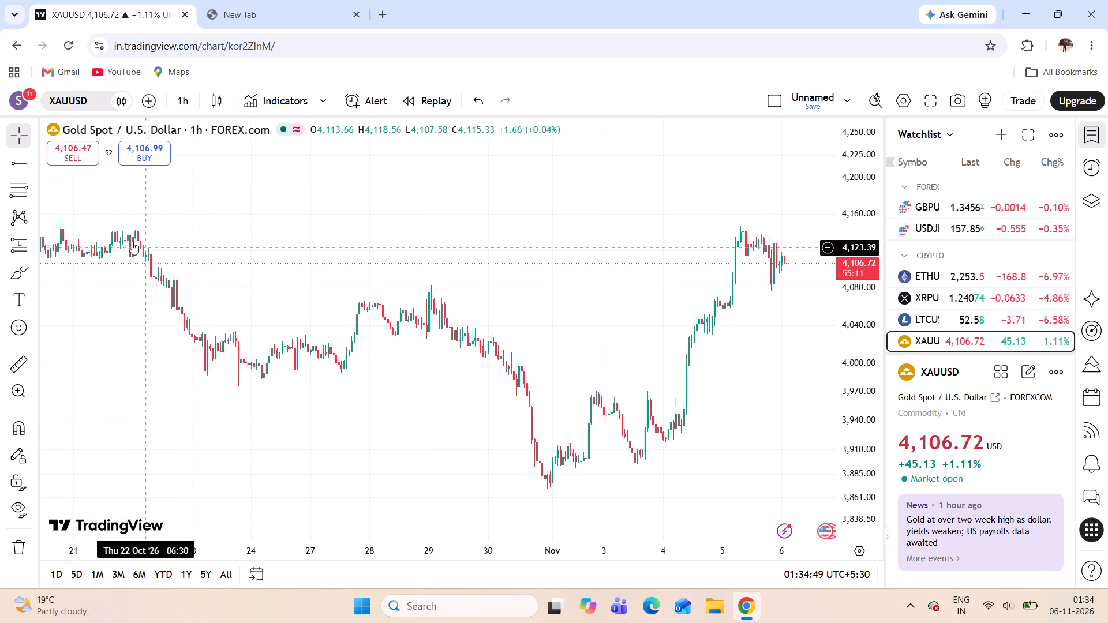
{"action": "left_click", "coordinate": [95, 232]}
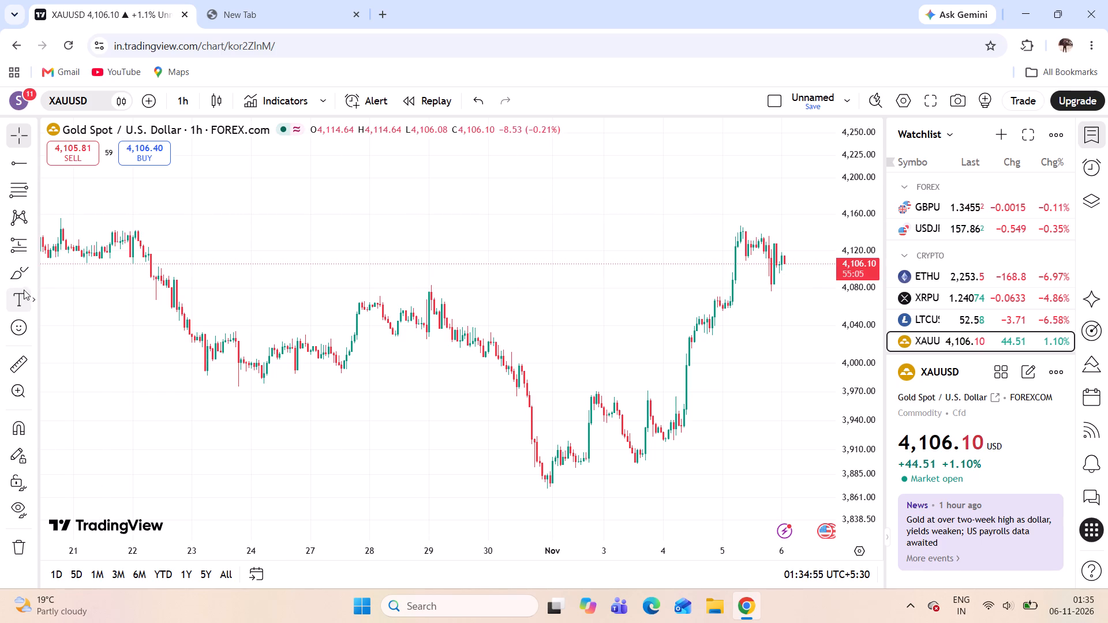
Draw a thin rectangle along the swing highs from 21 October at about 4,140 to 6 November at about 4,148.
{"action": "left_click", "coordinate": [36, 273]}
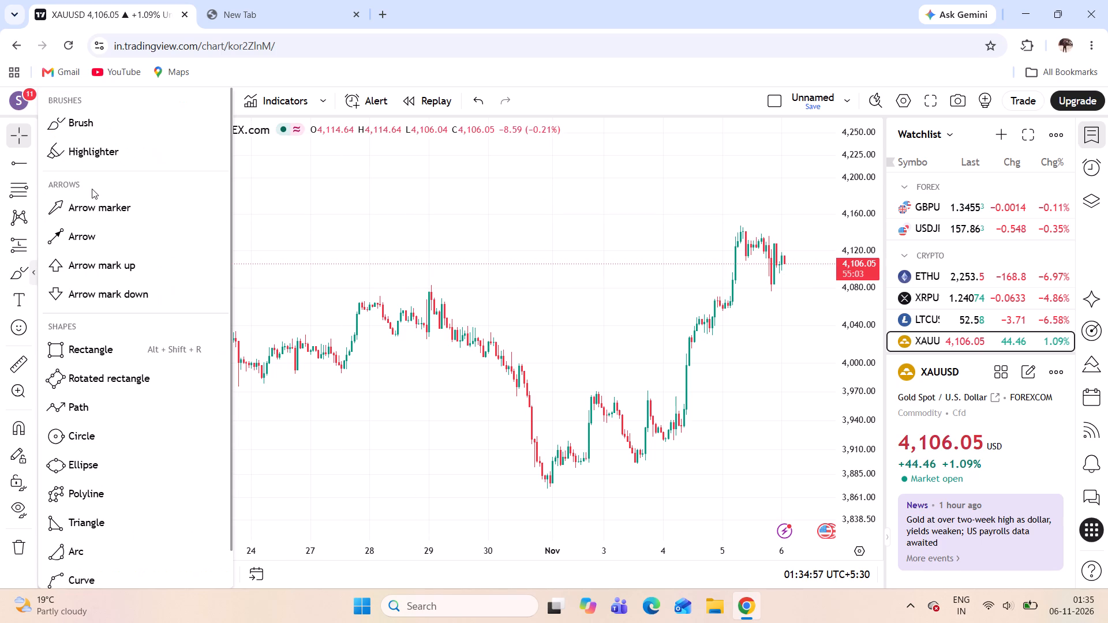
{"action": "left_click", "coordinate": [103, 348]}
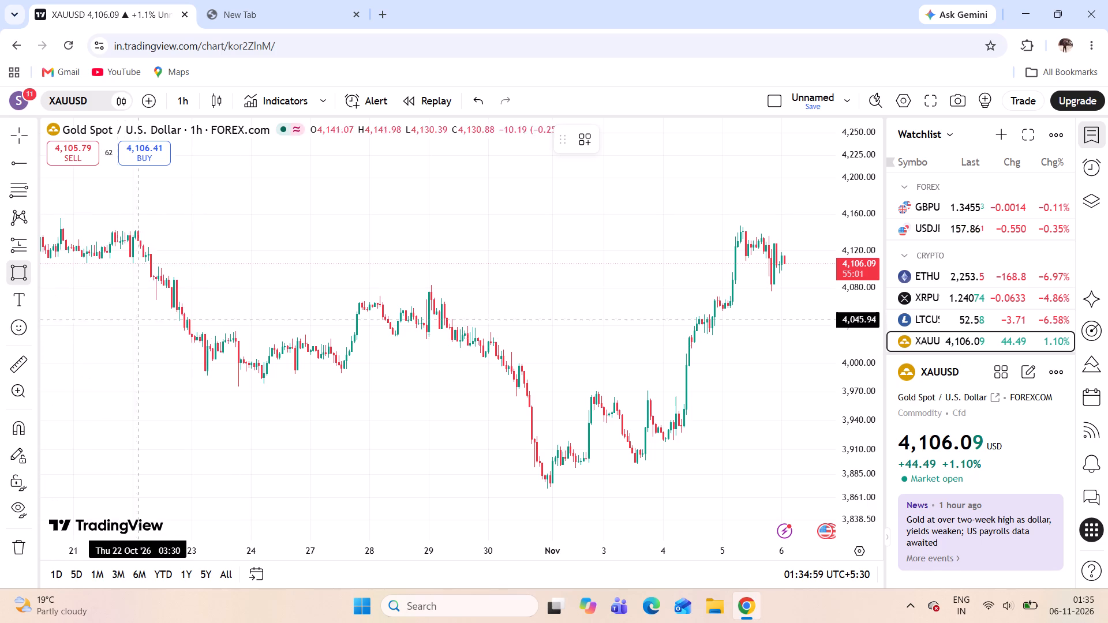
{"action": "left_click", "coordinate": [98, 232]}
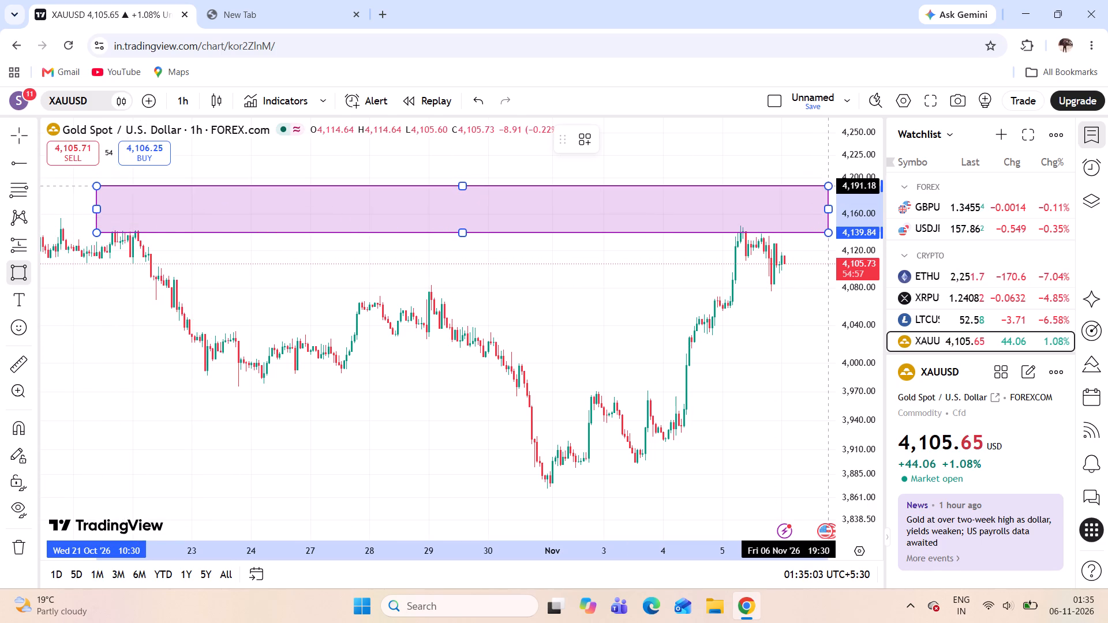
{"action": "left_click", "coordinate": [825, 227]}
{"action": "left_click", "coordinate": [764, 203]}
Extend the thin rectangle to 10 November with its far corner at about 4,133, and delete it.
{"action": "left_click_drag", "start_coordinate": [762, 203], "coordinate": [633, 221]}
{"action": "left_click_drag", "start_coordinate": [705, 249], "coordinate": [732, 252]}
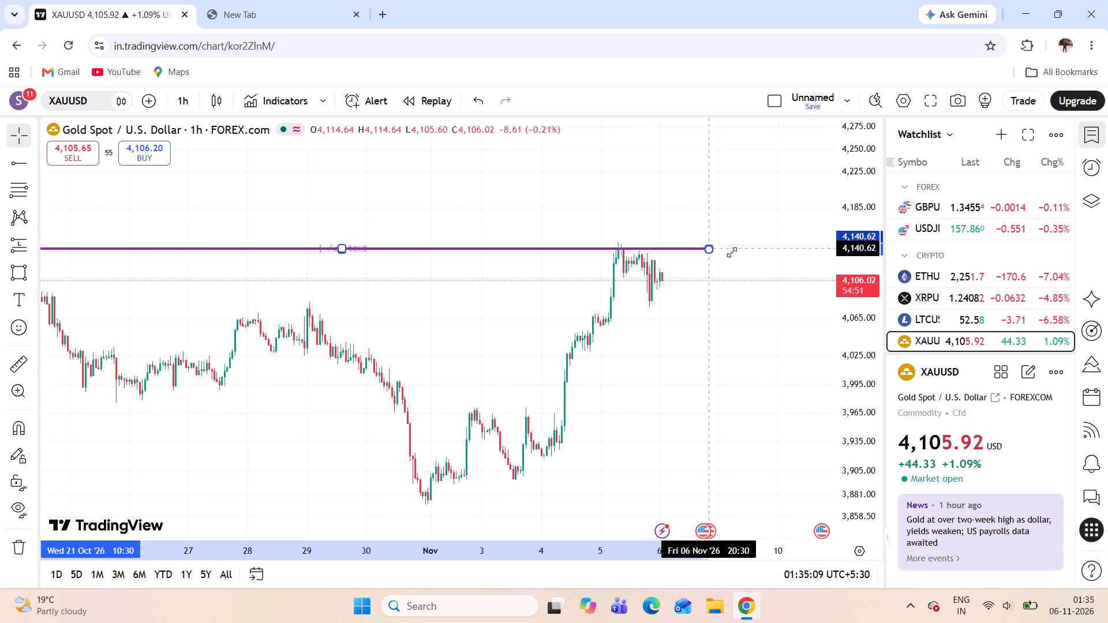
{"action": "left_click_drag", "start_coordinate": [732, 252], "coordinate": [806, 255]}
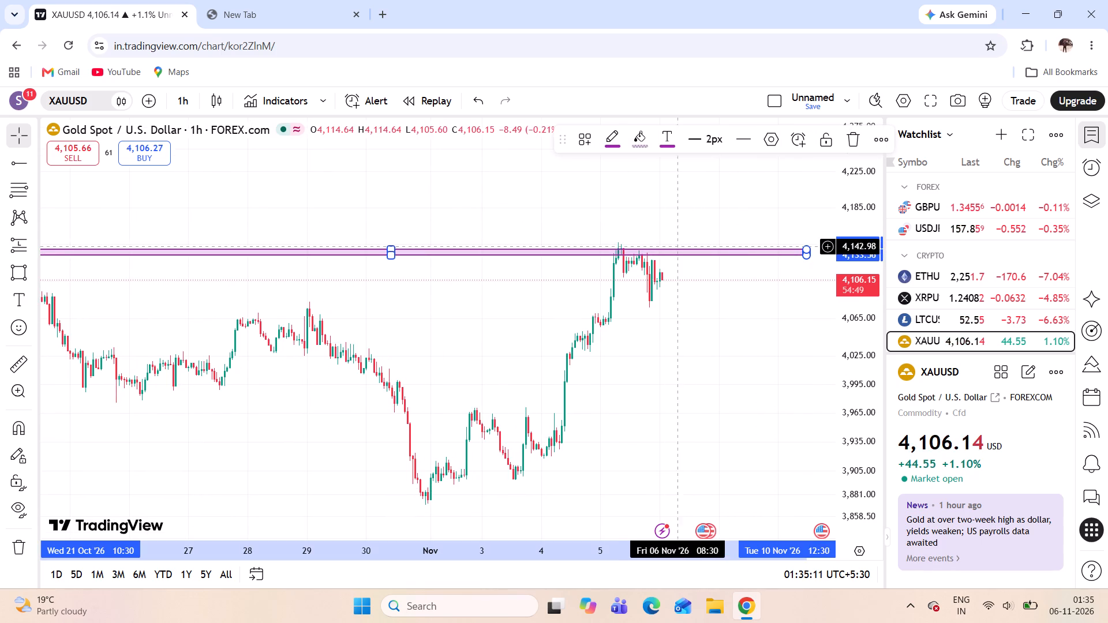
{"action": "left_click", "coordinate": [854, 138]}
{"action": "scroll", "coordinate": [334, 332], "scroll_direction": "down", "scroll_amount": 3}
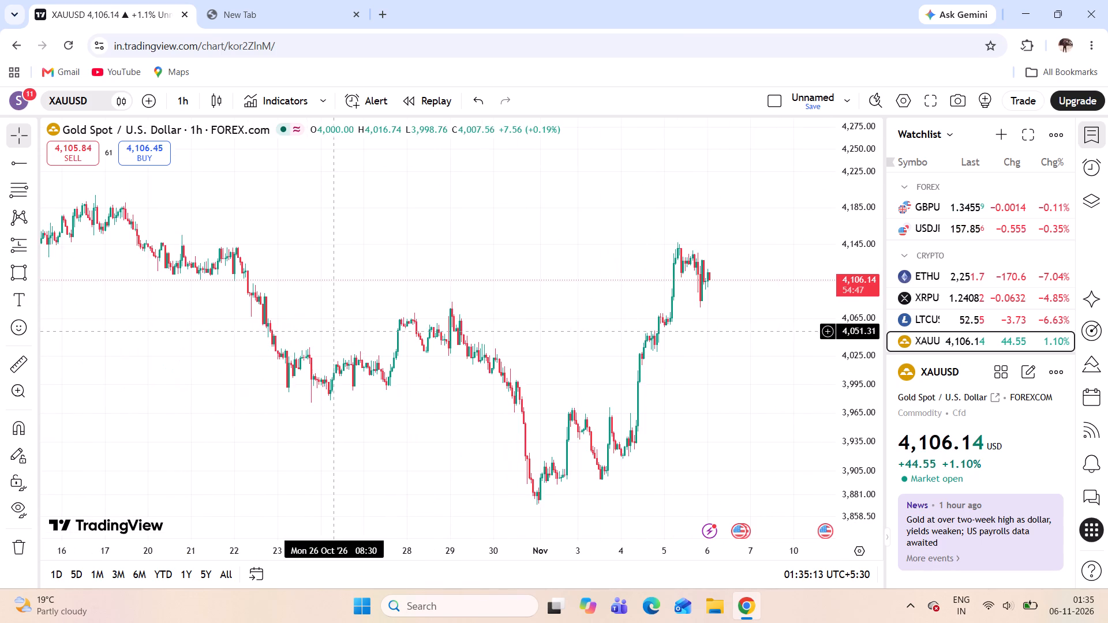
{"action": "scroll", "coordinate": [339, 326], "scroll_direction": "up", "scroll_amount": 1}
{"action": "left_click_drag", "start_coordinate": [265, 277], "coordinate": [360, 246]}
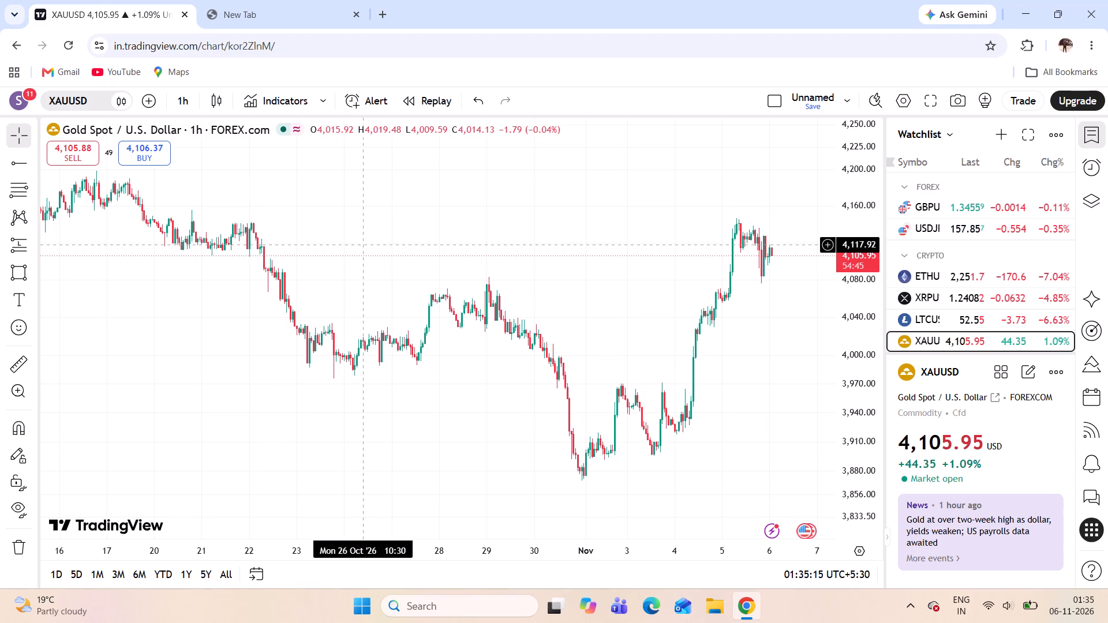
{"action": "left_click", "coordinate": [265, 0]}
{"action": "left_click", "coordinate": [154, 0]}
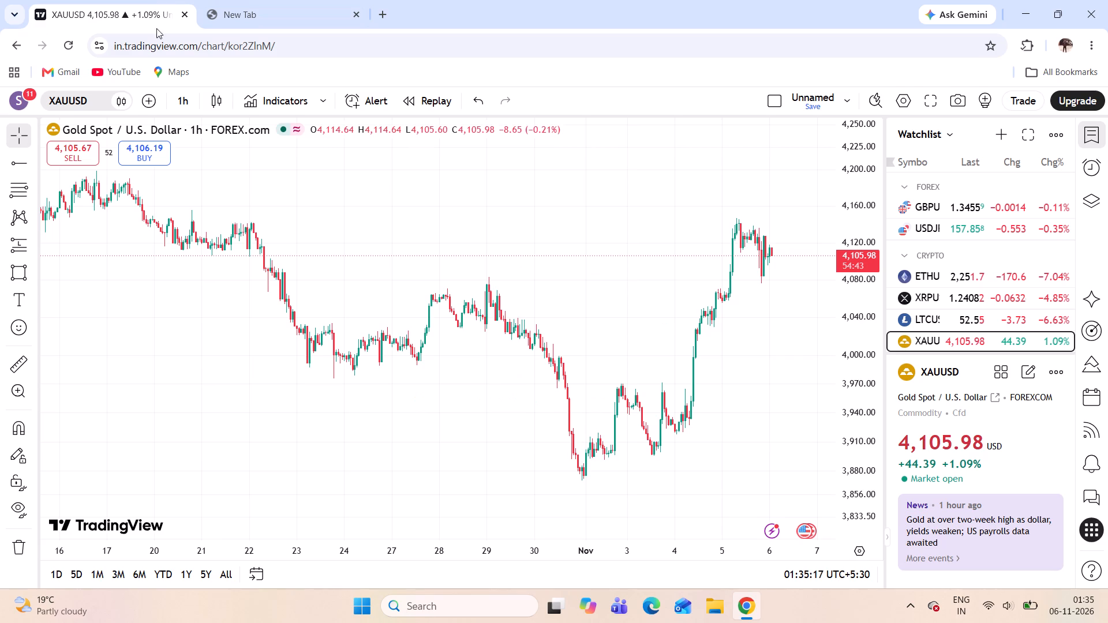
Examine the hourly gold price swings going back to early October.
{"action": "scroll", "coordinate": [196, 388], "scroll_direction": "down", "scroll_amount": 5}
{"action": "scroll", "coordinate": [197, 386], "scroll_direction": "up", "scroll_amount": 2}
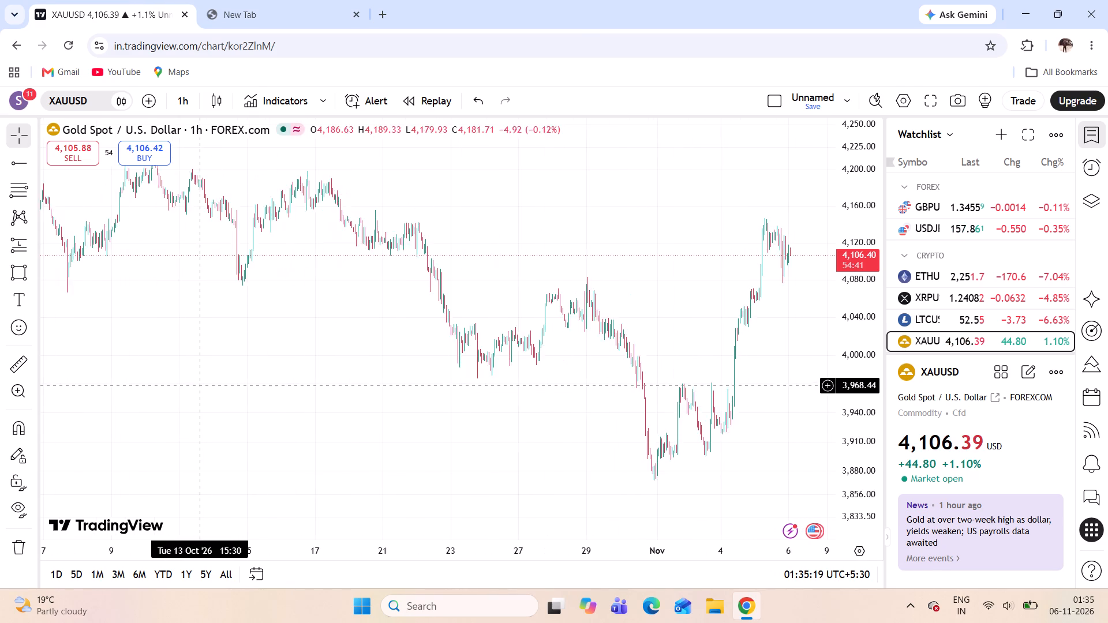
{"action": "scroll", "coordinate": [199, 385], "scroll_direction": "up", "scroll_amount": 4}
{"action": "scroll", "coordinate": [177, 382], "scroll_direction": "down", "scroll_amount": 4}
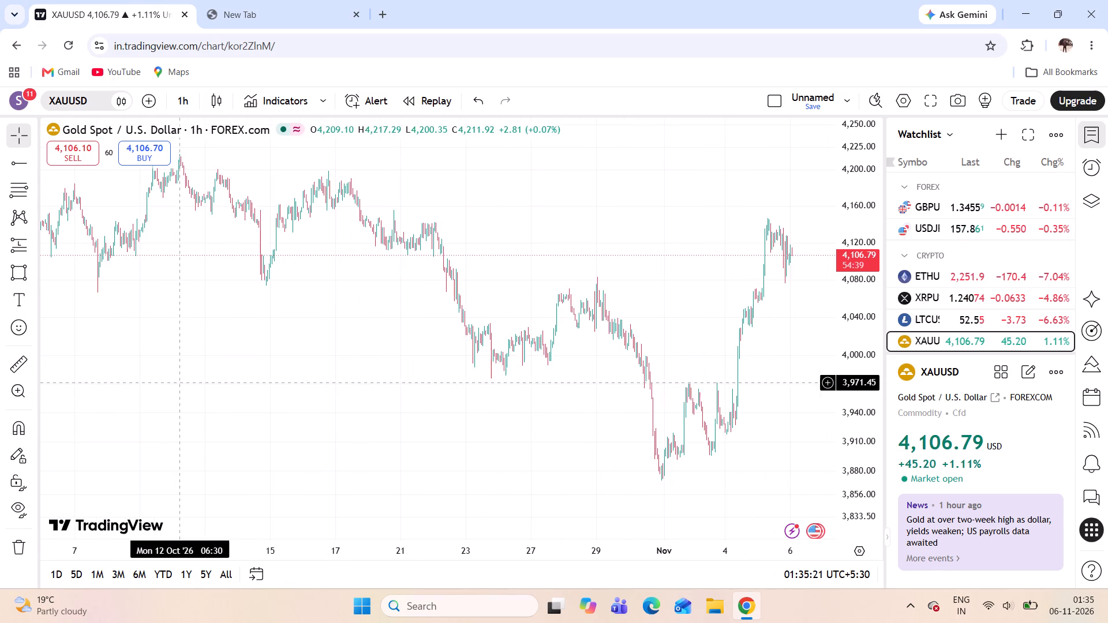
{"action": "left_click_drag", "start_coordinate": [147, 373], "coordinate": [227, 399]}
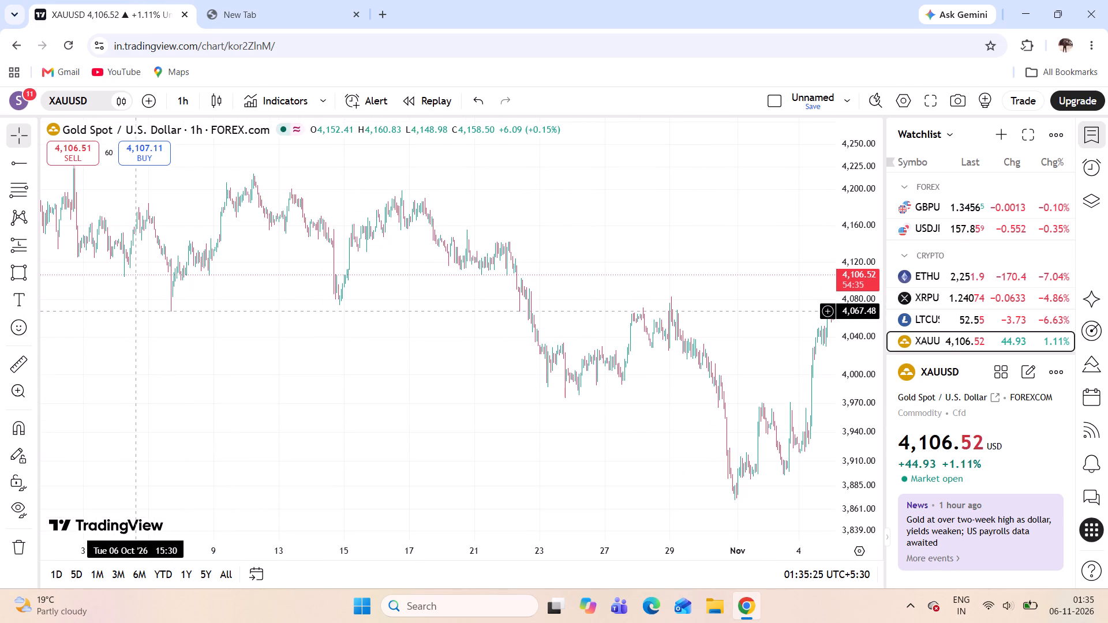
{"action": "left_click_drag", "start_coordinate": [138, 317], "coordinate": [122, 343]}
Examine the hourly candles from mid-October to 6 November at closer zoom levels.
{"action": "scroll", "coordinate": [215, 367], "scroll_direction": "up", "scroll_amount": 1}
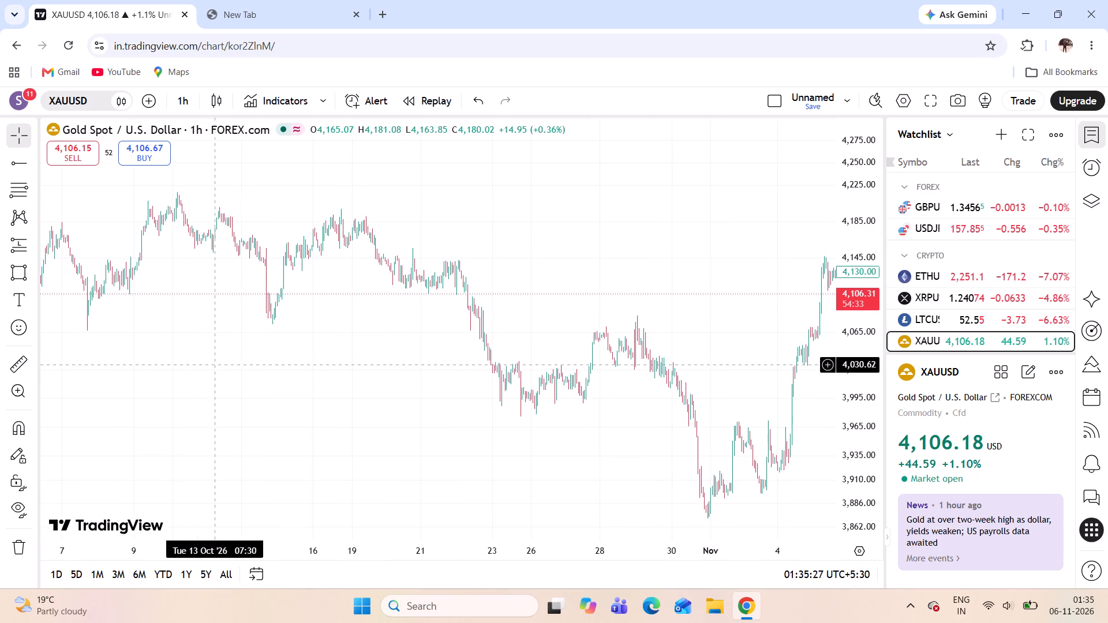
{"action": "scroll", "coordinate": [215, 365], "scroll_direction": "up", "scroll_amount": 1}
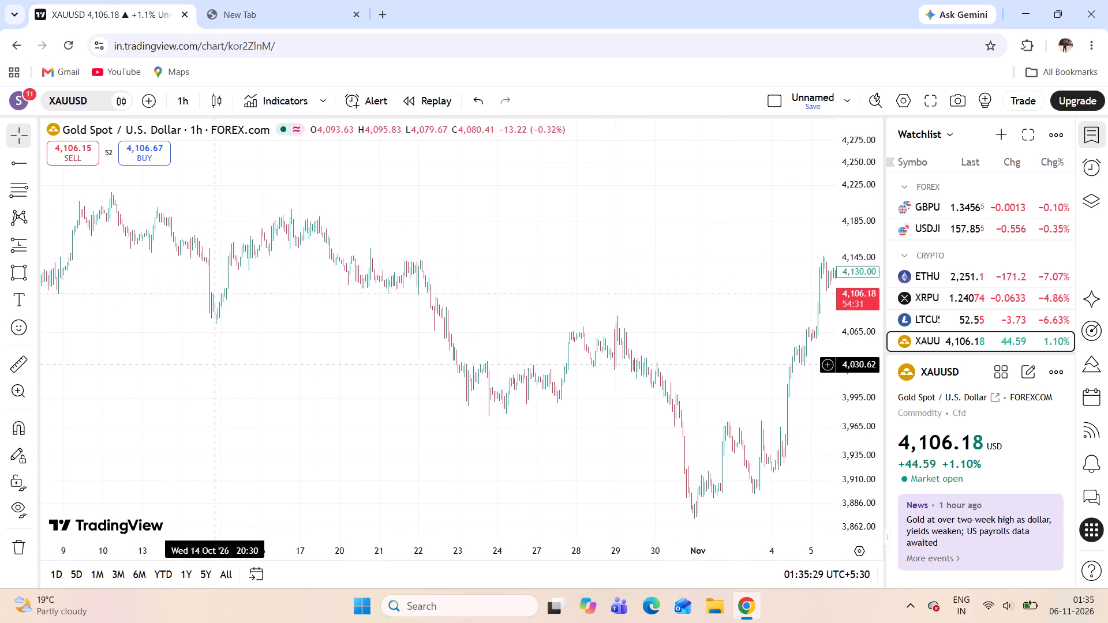
{"action": "scroll", "coordinate": [215, 364], "scroll_direction": "up", "scroll_amount": 2}
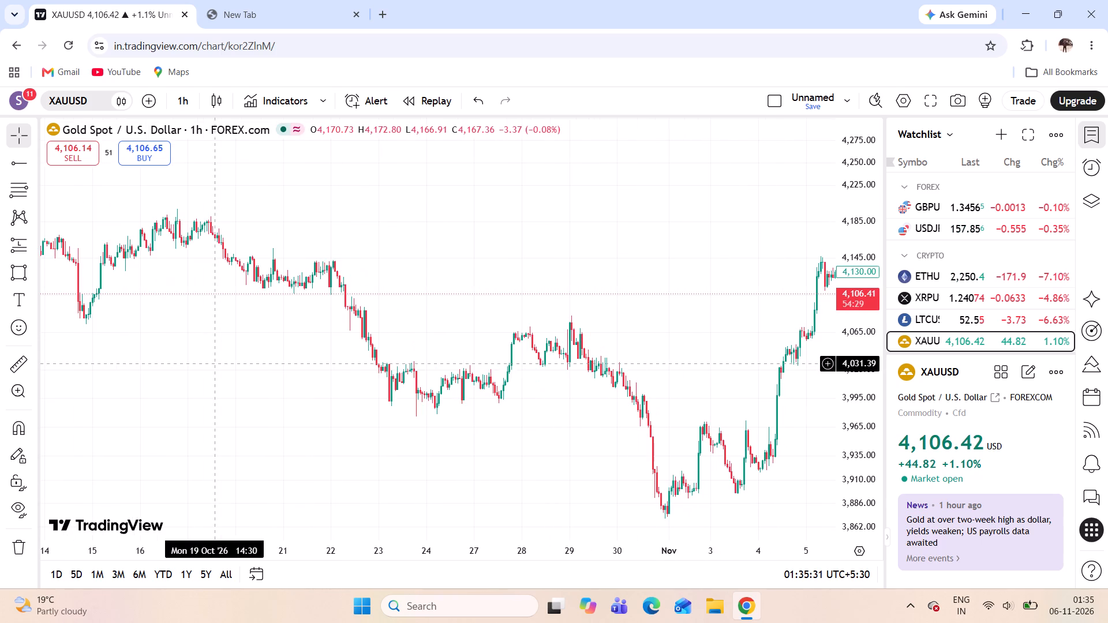
{"action": "scroll", "coordinate": [215, 364], "scroll_direction": "down", "scroll_amount": 1}
{"action": "left_click_drag", "start_coordinate": [215, 364], "coordinate": [149, 362]}
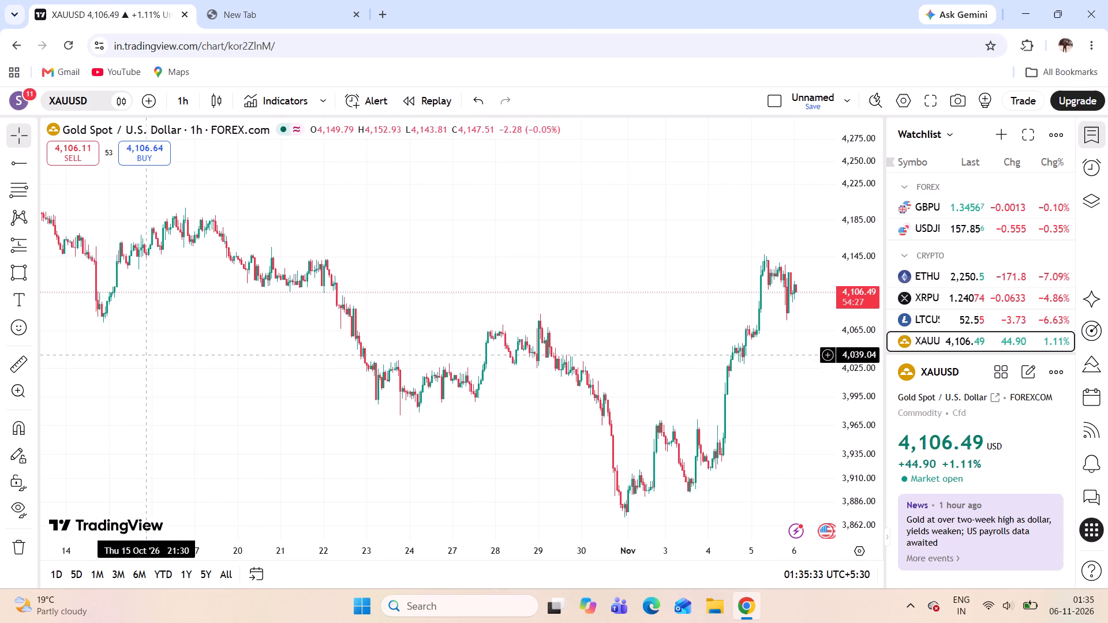
{"action": "scroll", "coordinate": [146, 355], "scroll_direction": "up", "scroll_amount": 1}
{"action": "left_click_drag", "start_coordinate": [148, 353], "coordinate": [92, 354]}
{"action": "left_click_drag", "start_coordinate": [292, 479], "coordinate": [223, 453]}
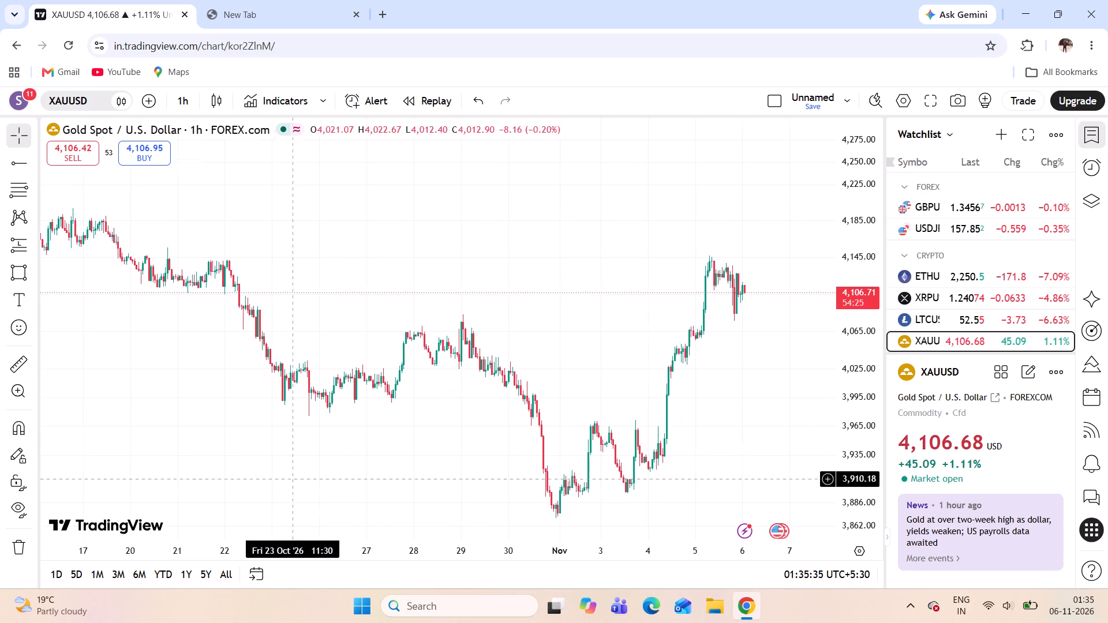
{"action": "left_click_drag", "start_coordinate": [223, 453], "coordinate": [196, 439]}
{"action": "left_click_drag", "start_coordinate": [223, 451], "coordinate": [182, 411]}
{"action": "left_click_drag", "start_coordinate": [273, 448], "coordinate": [256, 444]}
{"action": "left_click_drag", "start_coordinate": [255, 451], "coordinate": [250, 451]}
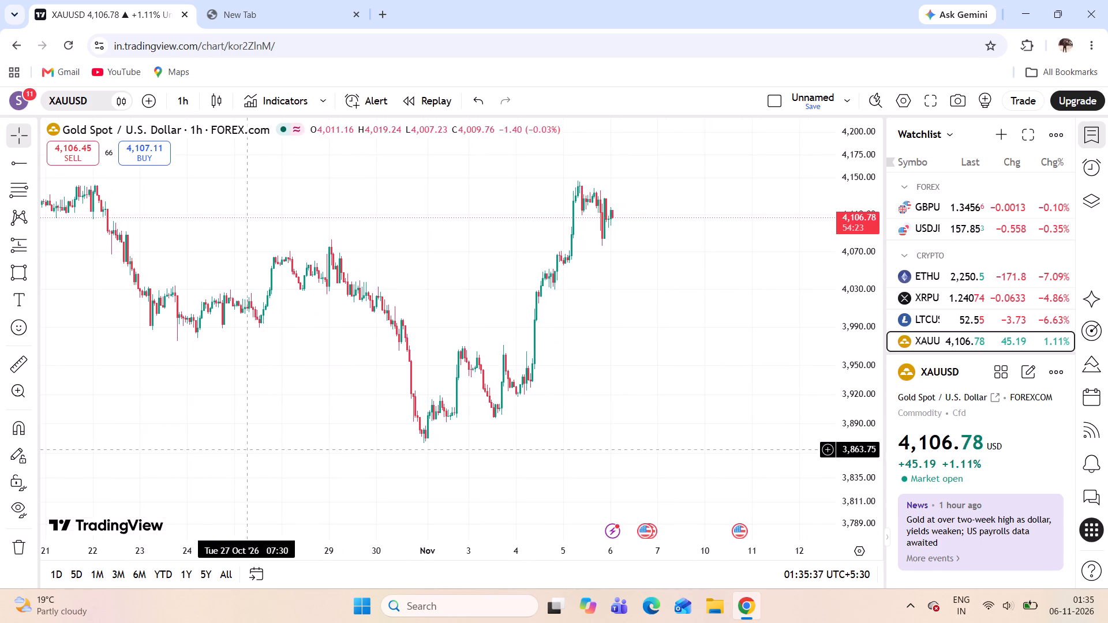
Change the XAUUSD chart interval to 4 hours.
{"action": "left_click", "coordinate": [188, 103]}
{"action": "scroll", "coordinate": [214, 430], "scroll_direction": "down", "scroll_amount": 3}
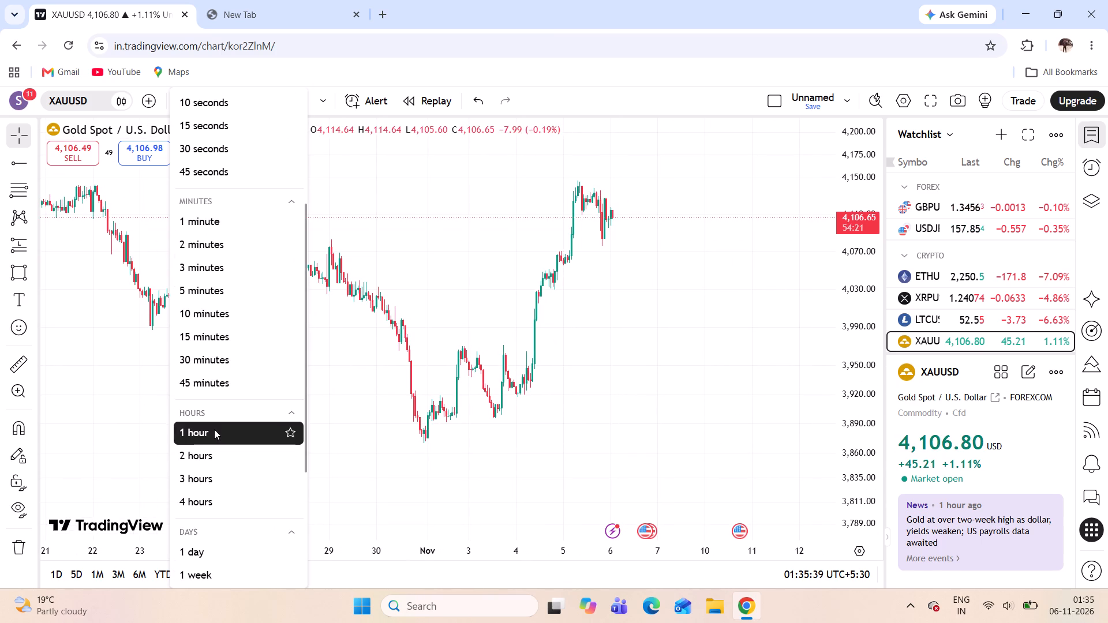
{"action": "scroll", "coordinate": [215, 429], "scroll_direction": "down", "scroll_amount": 2}
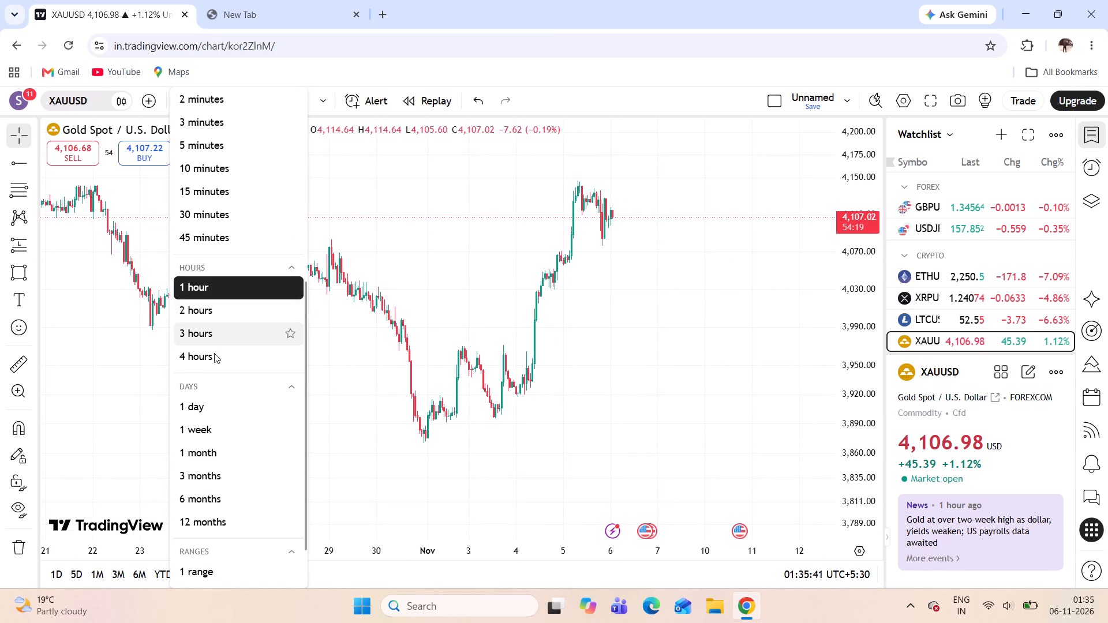
{"action": "left_click", "coordinate": [214, 357]}
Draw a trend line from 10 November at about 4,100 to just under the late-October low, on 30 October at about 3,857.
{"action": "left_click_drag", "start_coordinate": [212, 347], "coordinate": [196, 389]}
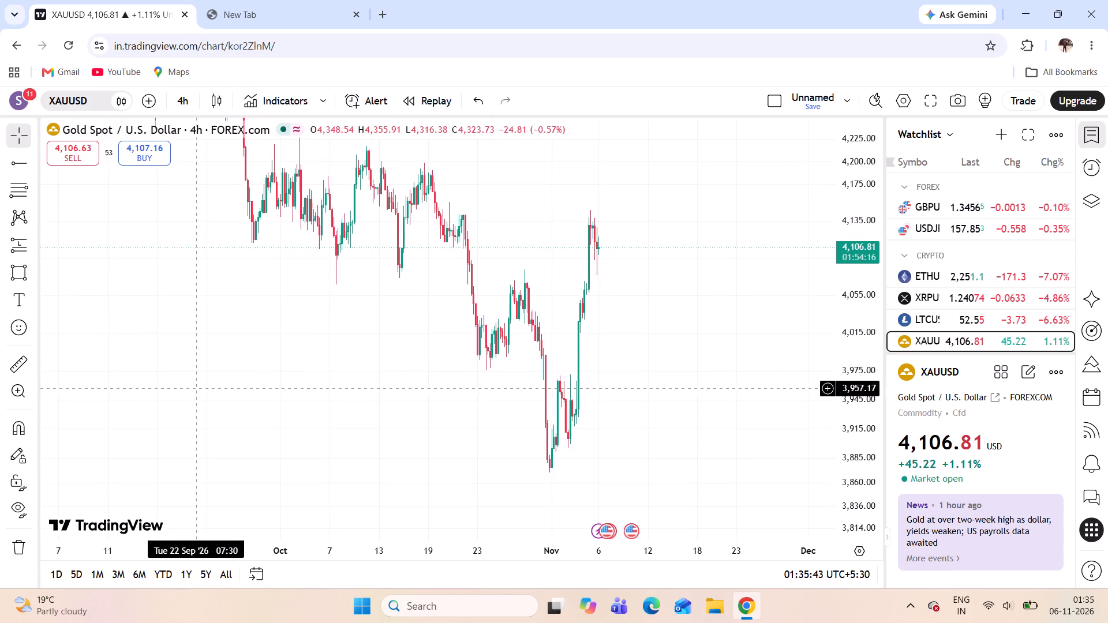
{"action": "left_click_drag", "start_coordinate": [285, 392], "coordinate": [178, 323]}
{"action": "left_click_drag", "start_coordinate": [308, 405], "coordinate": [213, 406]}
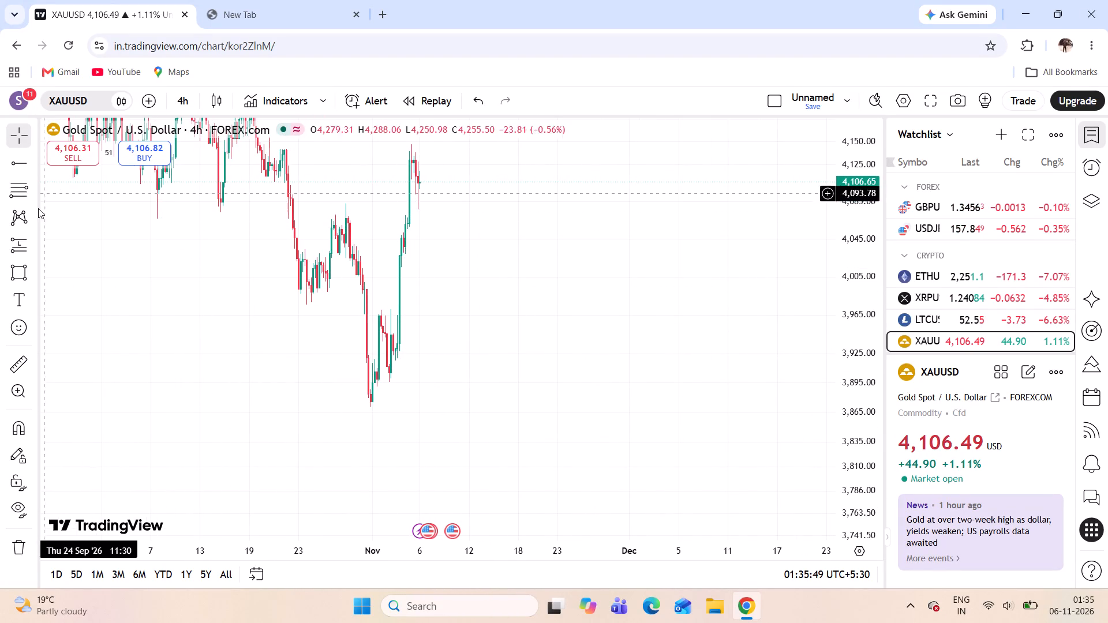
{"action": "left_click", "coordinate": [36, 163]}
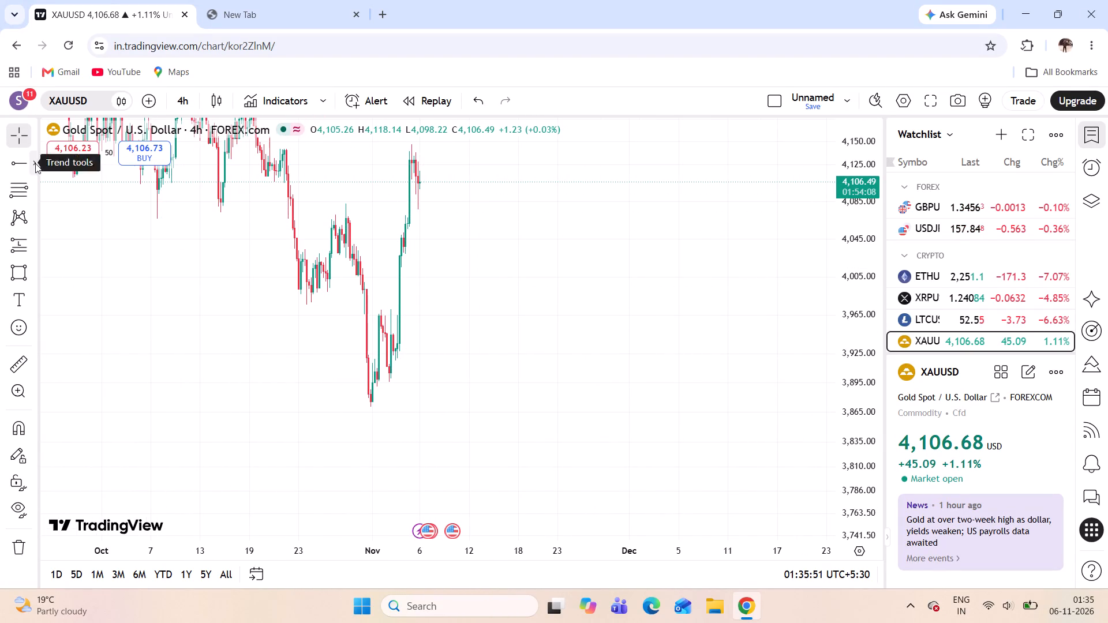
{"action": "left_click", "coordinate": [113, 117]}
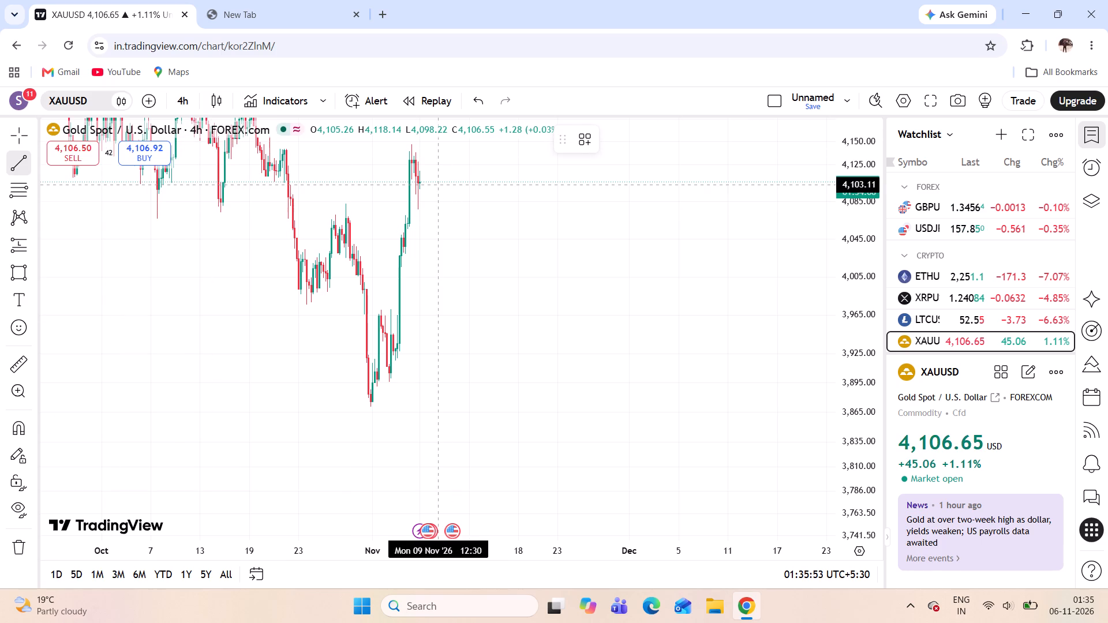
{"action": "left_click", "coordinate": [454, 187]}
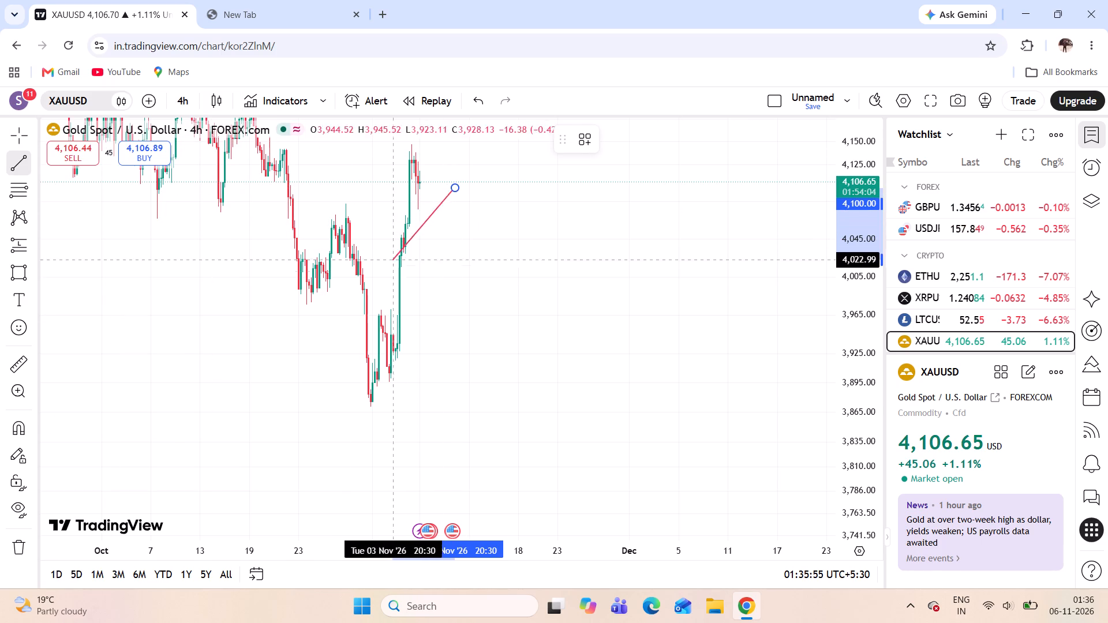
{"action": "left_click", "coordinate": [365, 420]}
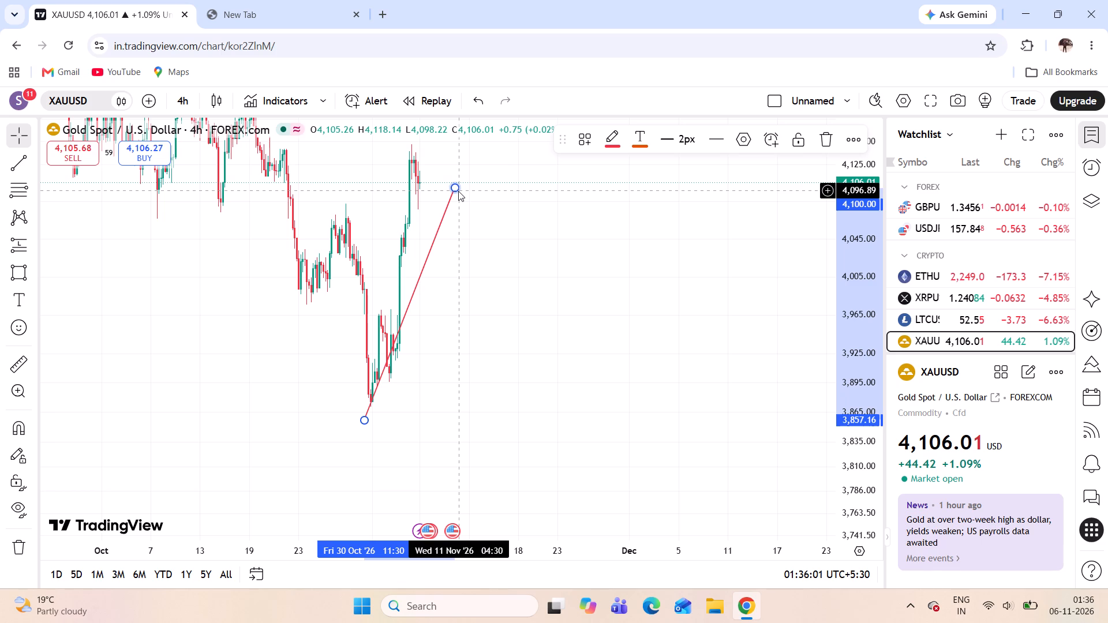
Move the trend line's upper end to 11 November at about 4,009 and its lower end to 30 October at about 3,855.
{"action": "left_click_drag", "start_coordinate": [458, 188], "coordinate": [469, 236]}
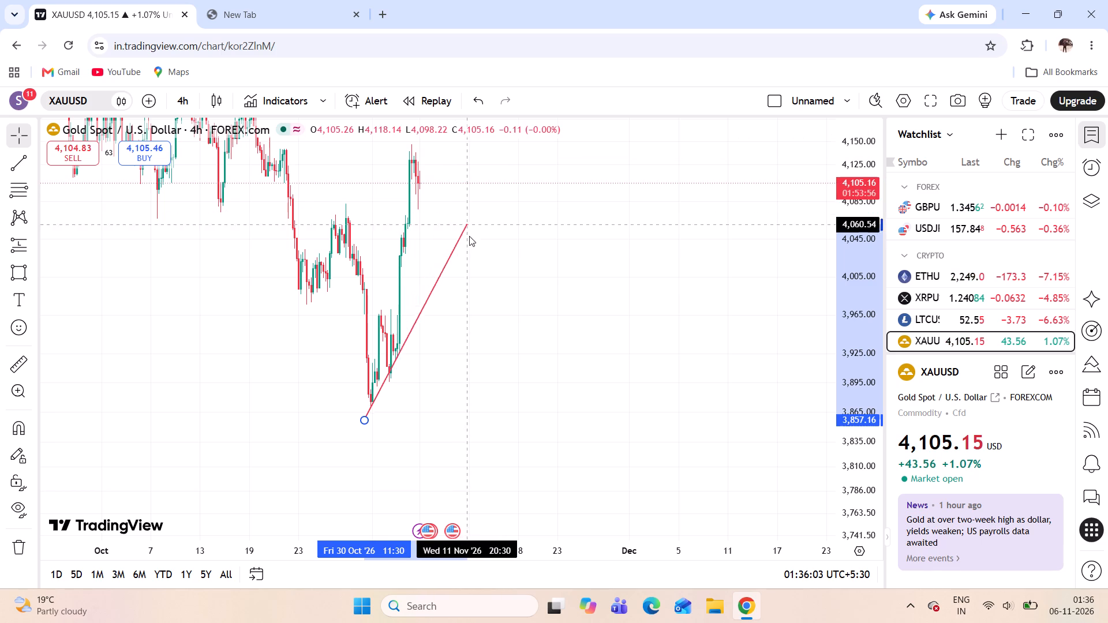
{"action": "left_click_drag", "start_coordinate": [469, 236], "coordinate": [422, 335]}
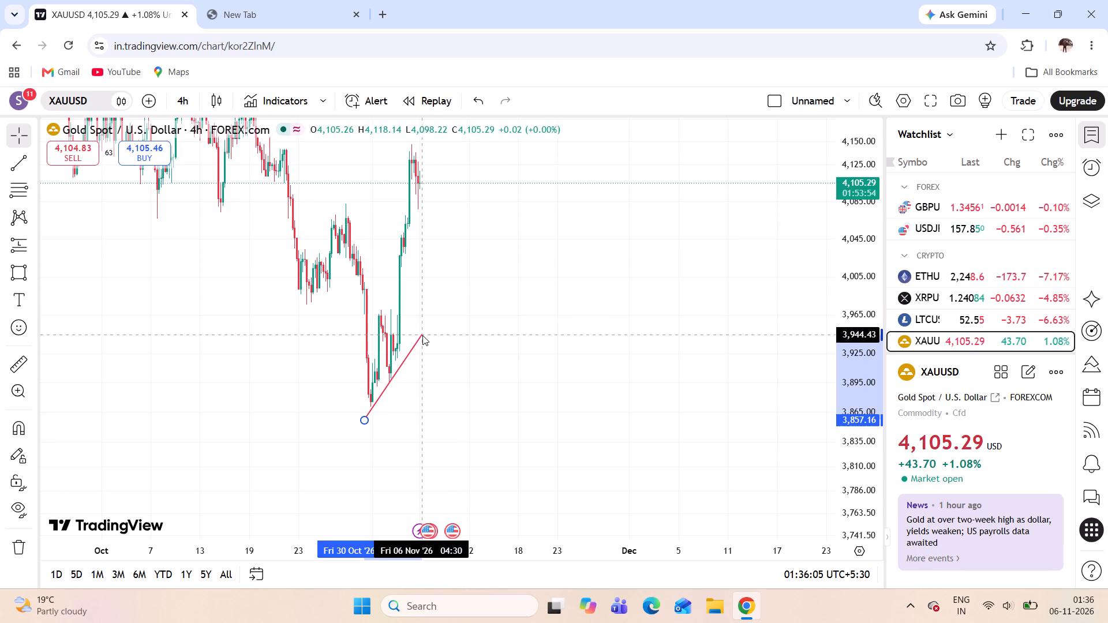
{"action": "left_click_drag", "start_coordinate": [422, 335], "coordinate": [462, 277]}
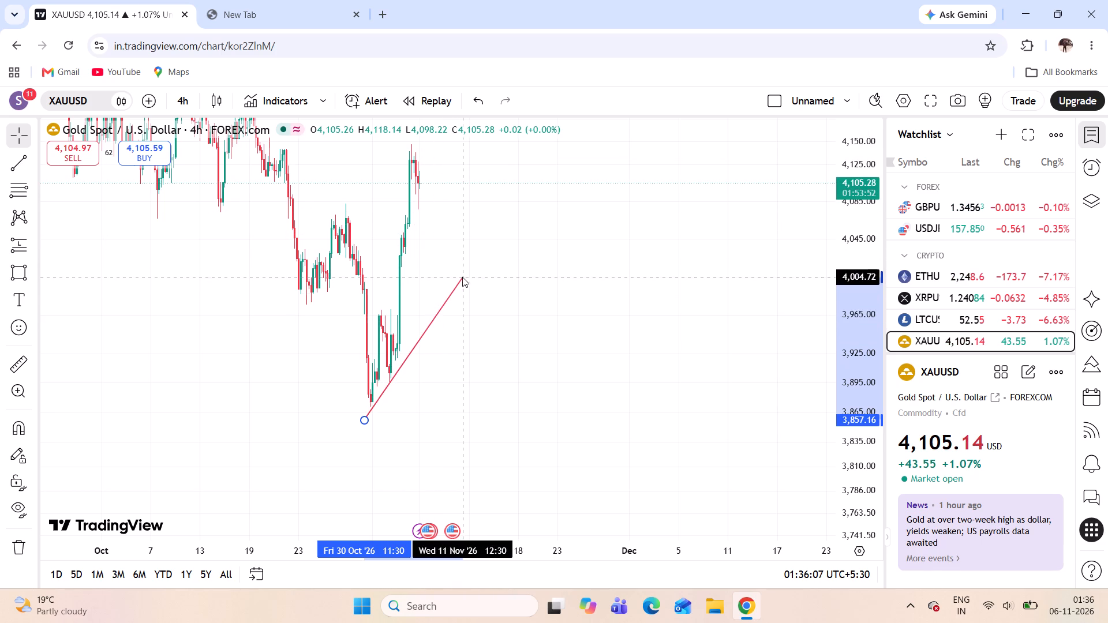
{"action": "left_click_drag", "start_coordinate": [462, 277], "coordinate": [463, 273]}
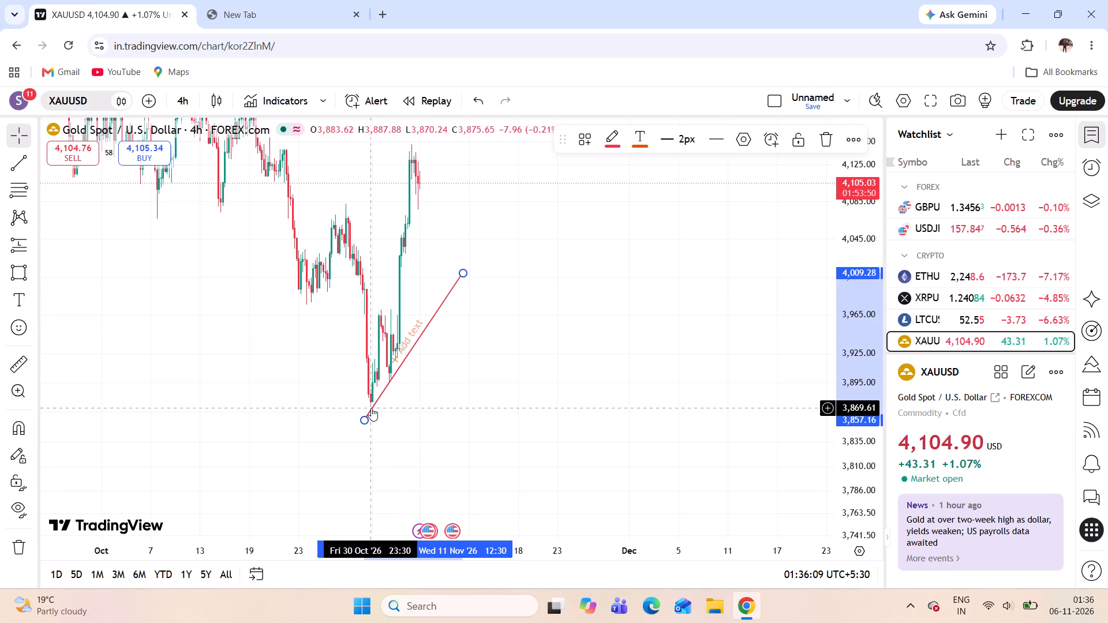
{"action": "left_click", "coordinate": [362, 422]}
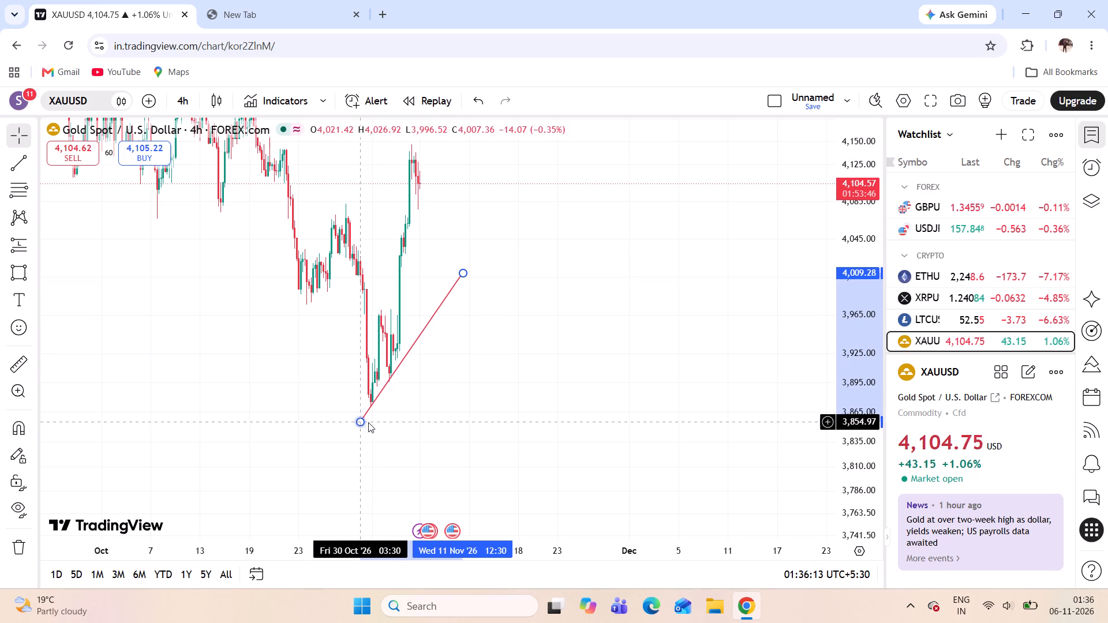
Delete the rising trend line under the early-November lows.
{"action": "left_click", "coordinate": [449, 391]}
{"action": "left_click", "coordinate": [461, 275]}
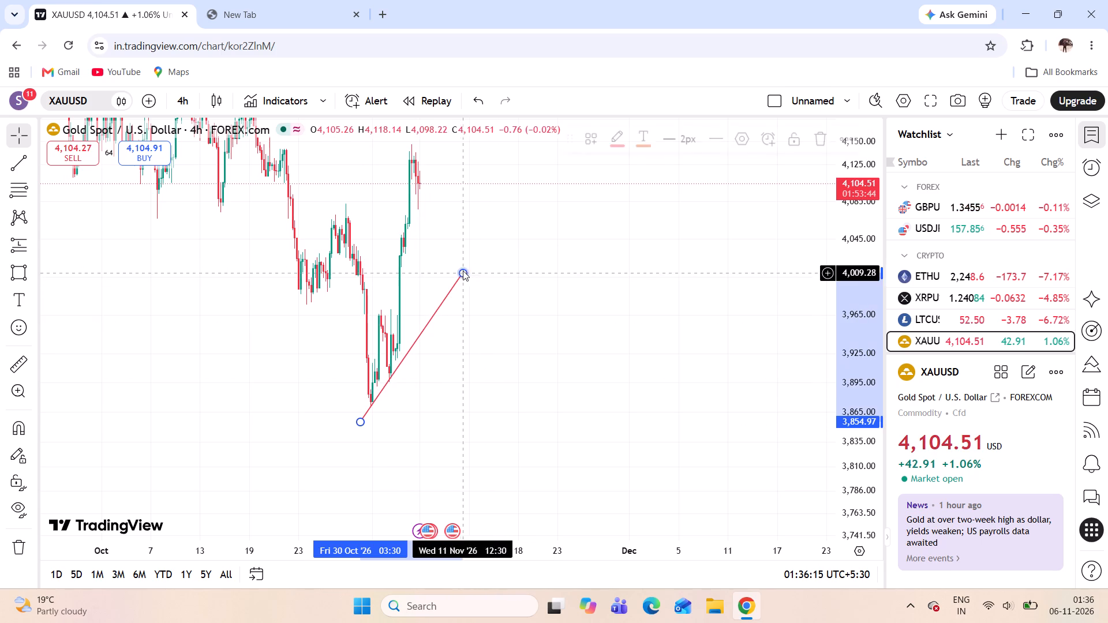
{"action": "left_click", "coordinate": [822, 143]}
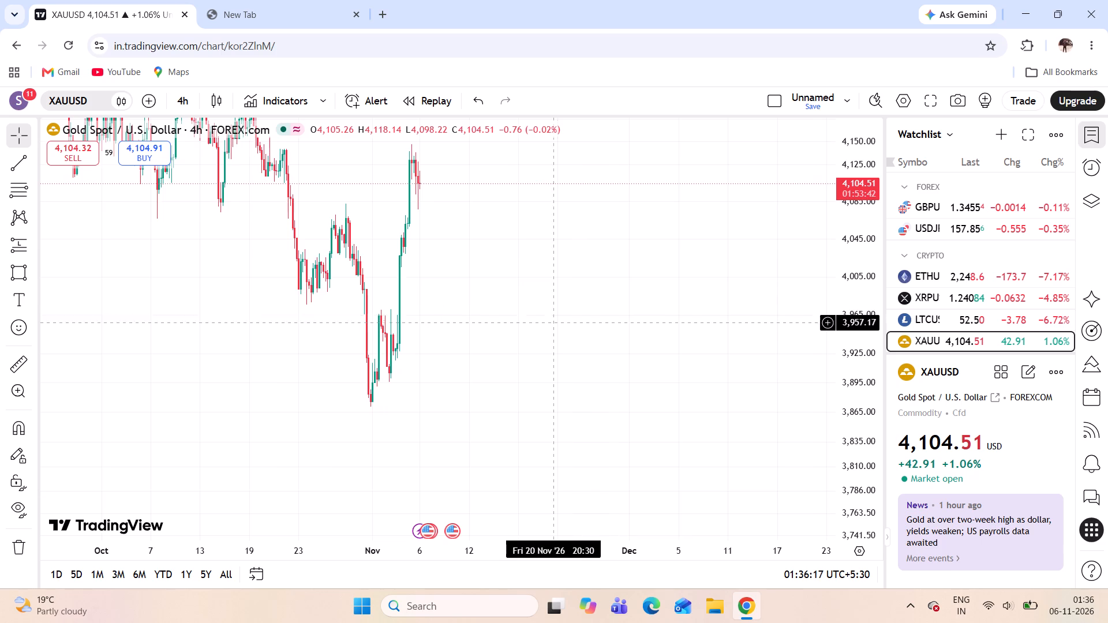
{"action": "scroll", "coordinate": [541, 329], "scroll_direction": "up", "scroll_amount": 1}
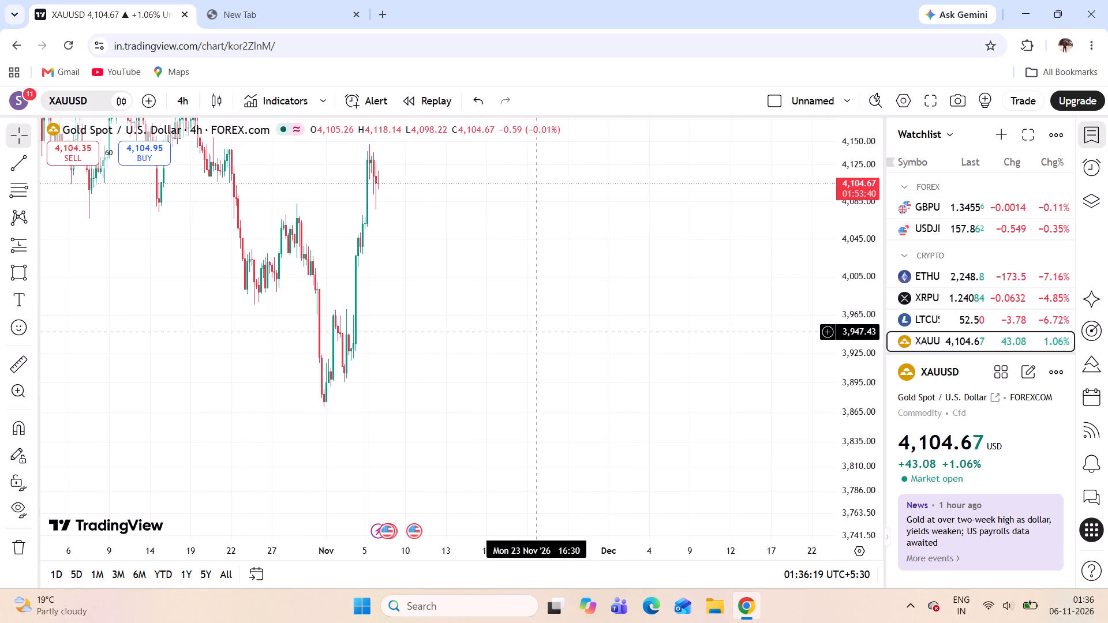
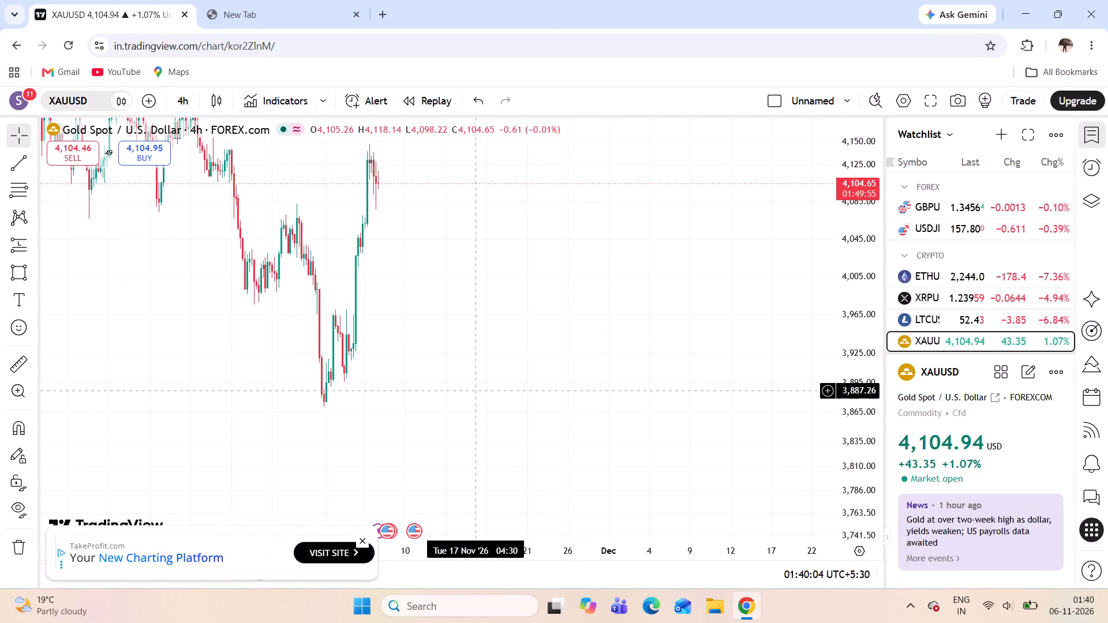
Examine the XAUUSD four-hour price swings from mid-October to early November.
{"action": "scroll", "coordinate": [473, 384], "scroll_direction": "up", "scroll_amount": 1}
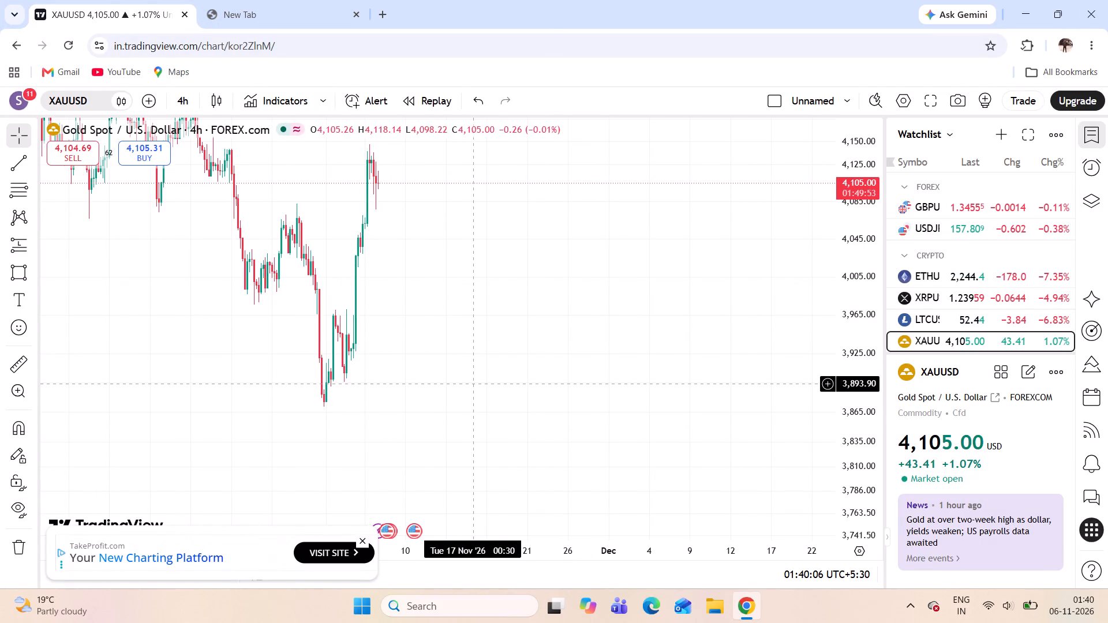
{"action": "left_click_drag", "start_coordinate": [474, 345], "coordinate": [485, 394]}
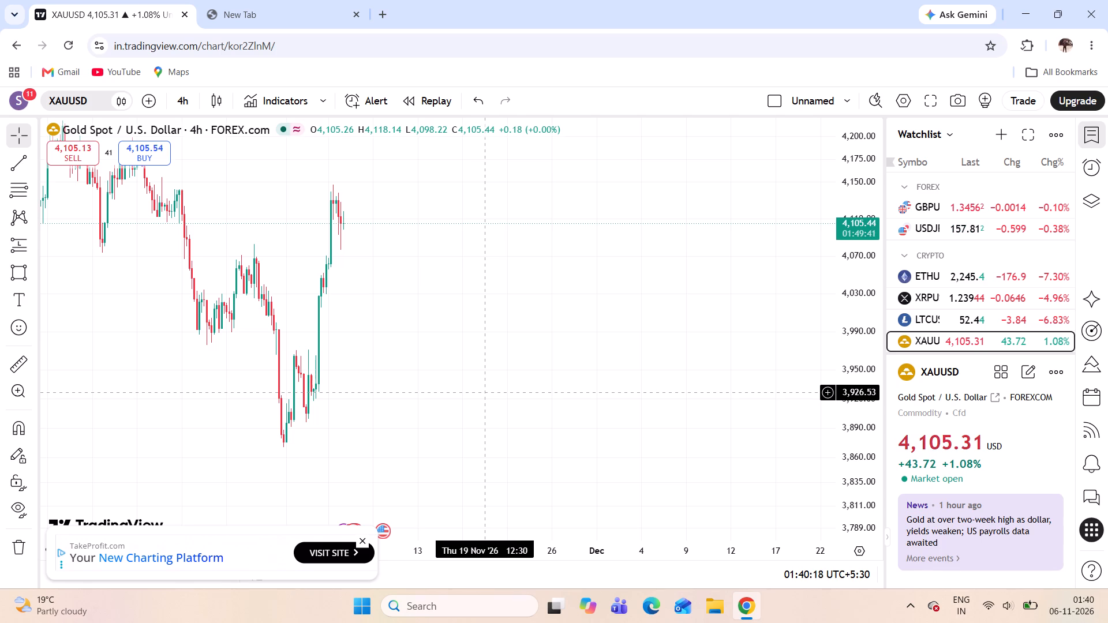
{"action": "scroll", "coordinate": [485, 393], "scroll_direction": "up", "scroll_amount": 4}
{"action": "scroll", "coordinate": [485, 393], "scroll_direction": "down", "scroll_amount": 3}
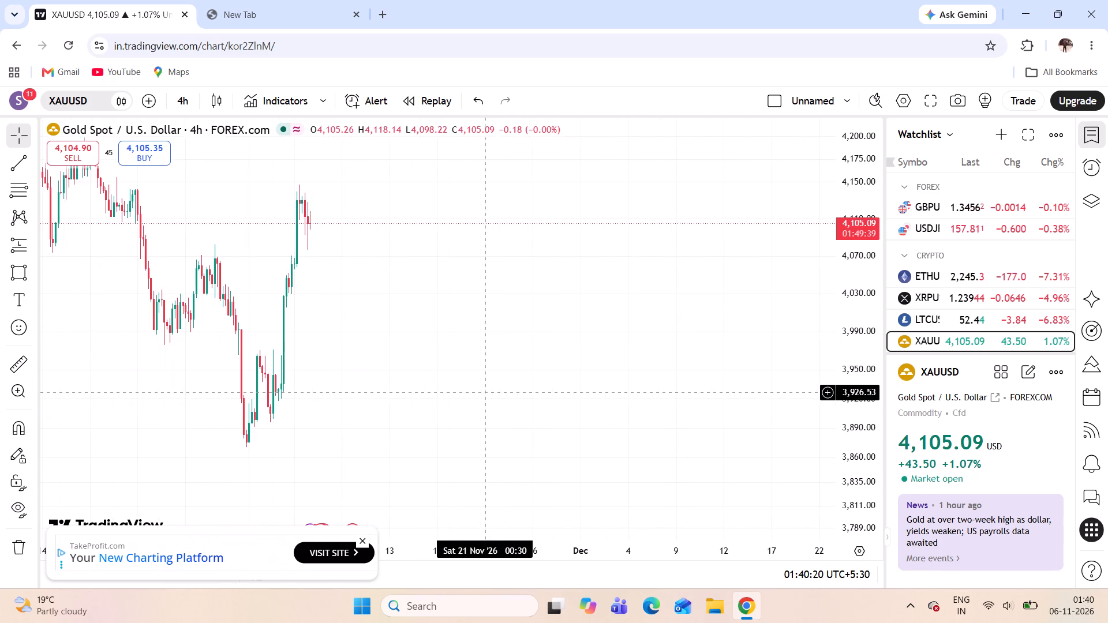
{"action": "scroll", "coordinate": [485, 393], "scroll_direction": "down", "scroll_amount": 1}
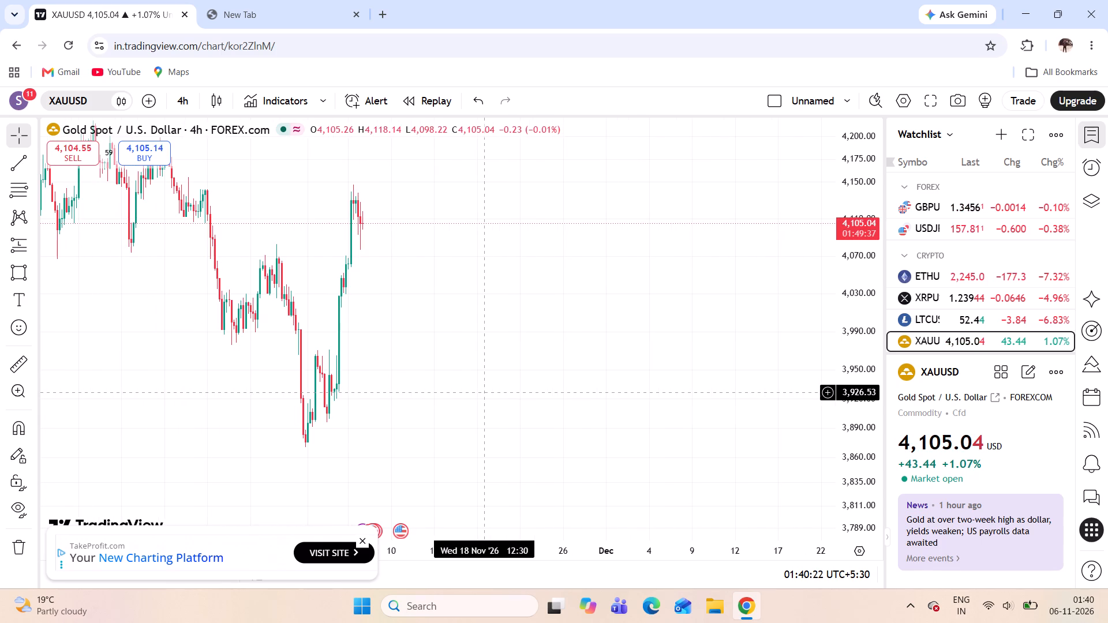
{"action": "left_click_drag", "start_coordinate": [489, 395], "coordinate": [599, 418]}
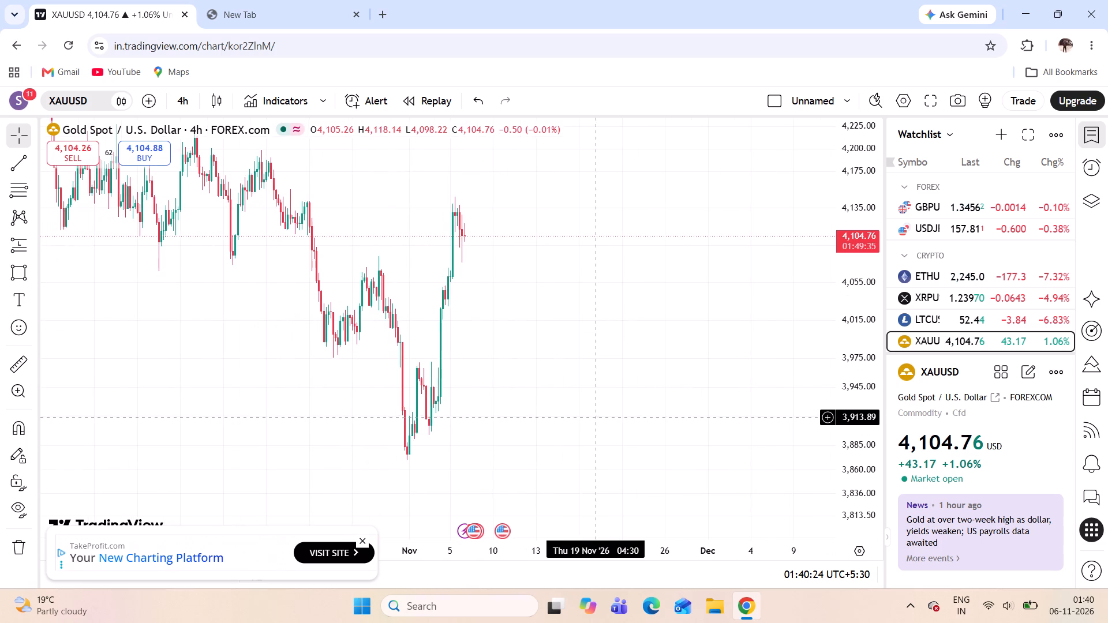
{"action": "scroll", "coordinate": [591, 416], "scroll_direction": "up", "scroll_amount": 1}
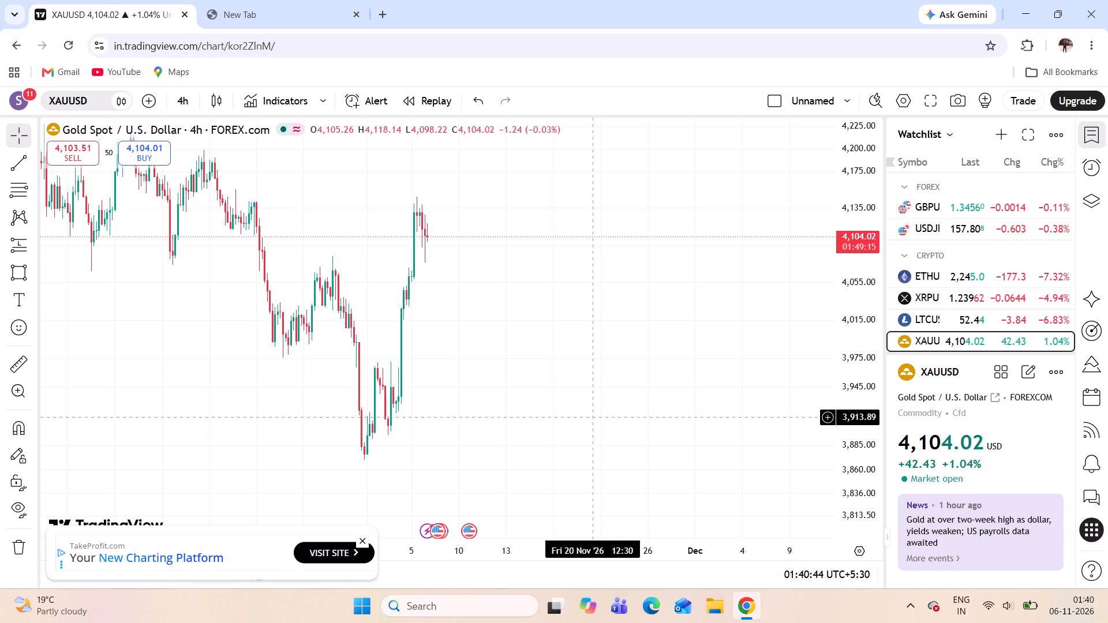
{"action": "left_click", "coordinate": [290, 0]}
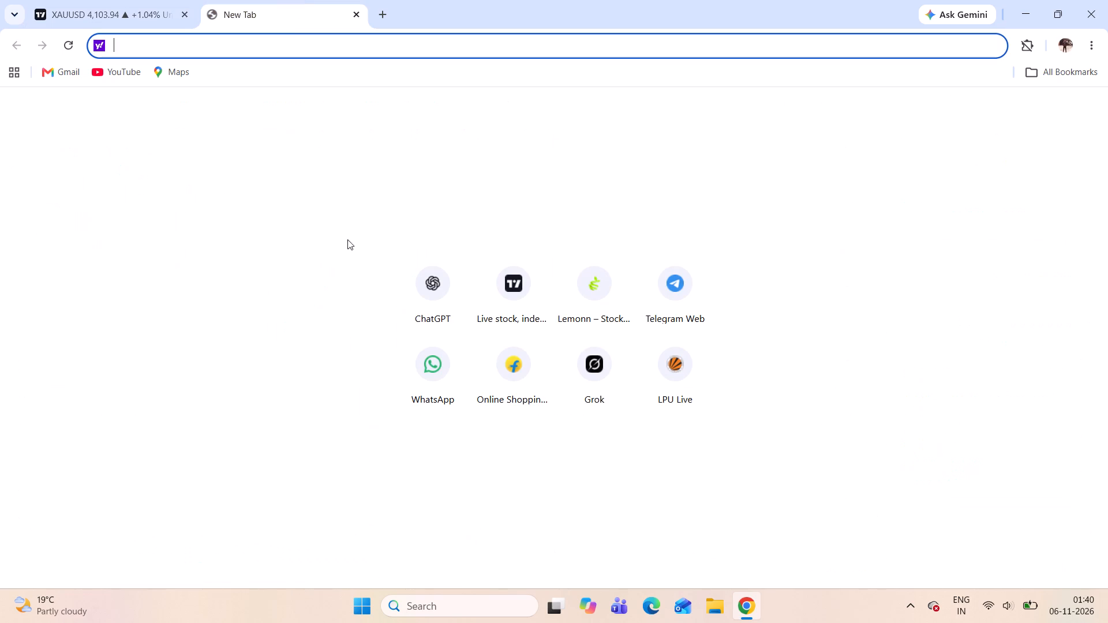
{"action": "left_click", "coordinate": [132, 3]}
{"action": "left_click_drag", "start_coordinate": [139, 349], "coordinate": [292, 393]}
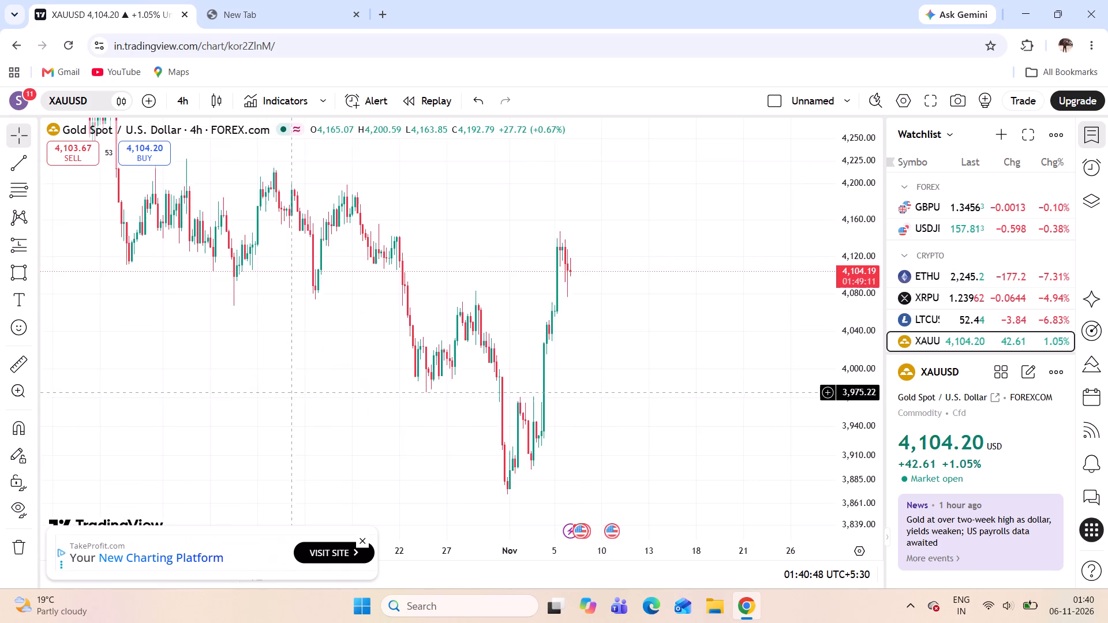
{"action": "left_click_drag", "start_coordinate": [220, 379], "coordinate": [290, 409]}
{"action": "left_click_drag", "start_coordinate": [264, 405], "coordinate": [323, 418]}
{"action": "left_click_drag", "start_coordinate": [278, 409], "coordinate": [351, 425]}
{"action": "left_click_drag", "start_coordinate": [276, 415], "coordinate": [377, 432]}
{"action": "left_click_drag", "start_coordinate": [379, 432], "coordinate": [166, 366]}
{"action": "left_click_drag", "start_coordinate": [271, 385], "coordinate": [186, 386]}
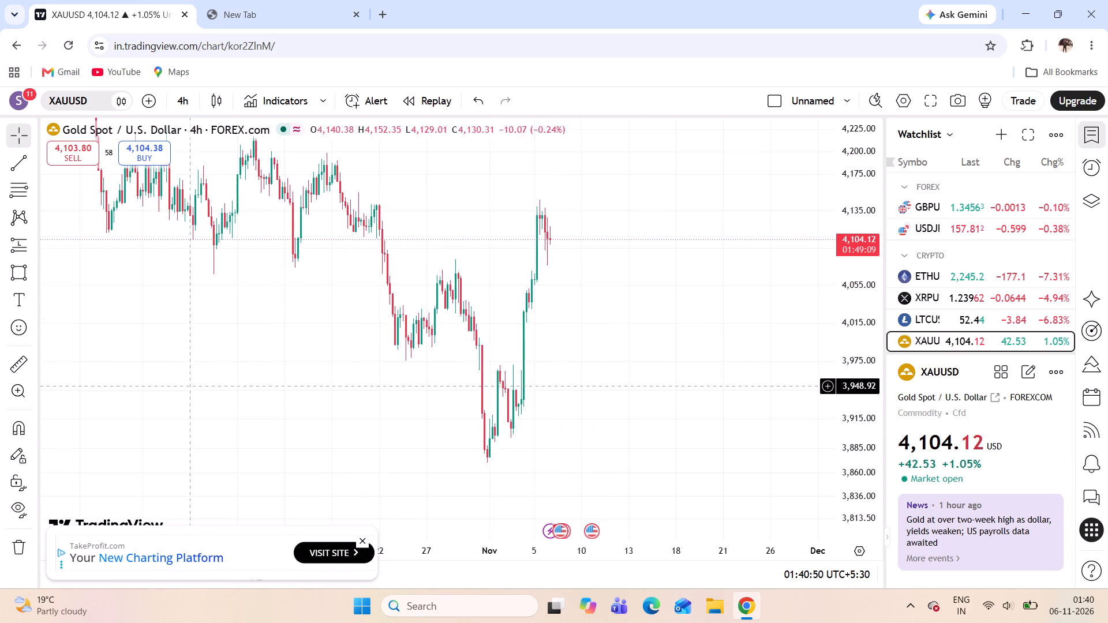
{"action": "scroll", "coordinate": [651, 354], "scroll_direction": "up", "scroll_amount": 1}
{"action": "left_click_drag", "start_coordinate": [630, 348], "coordinate": [655, 407]}
{"action": "scroll", "coordinate": [660, 399], "scroll_direction": "down", "scroll_amount": 1}
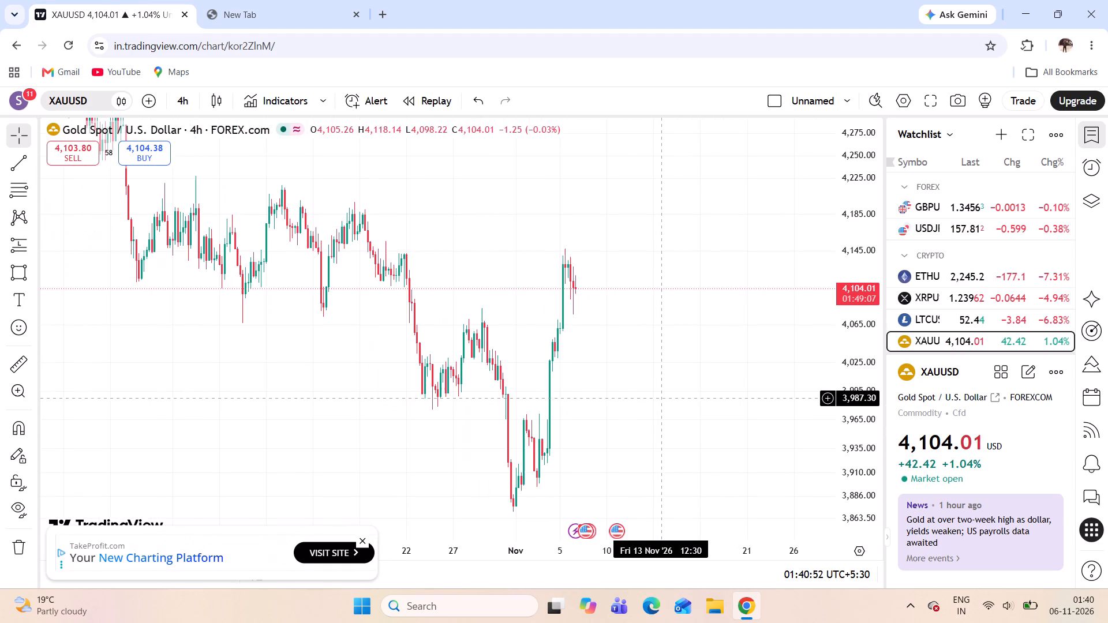
{"action": "left_click_drag", "start_coordinate": [653, 397], "coordinate": [658, 363]}
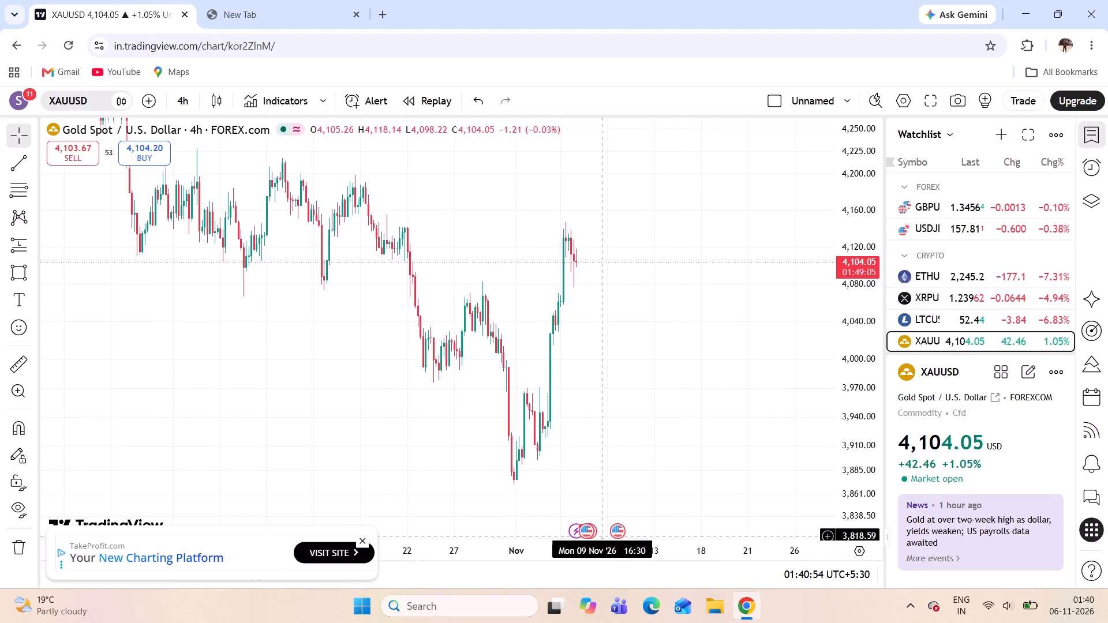
{"action": "left_click_drag", "start_coordinate": [633, 435], "coordinate": [549, 393]}
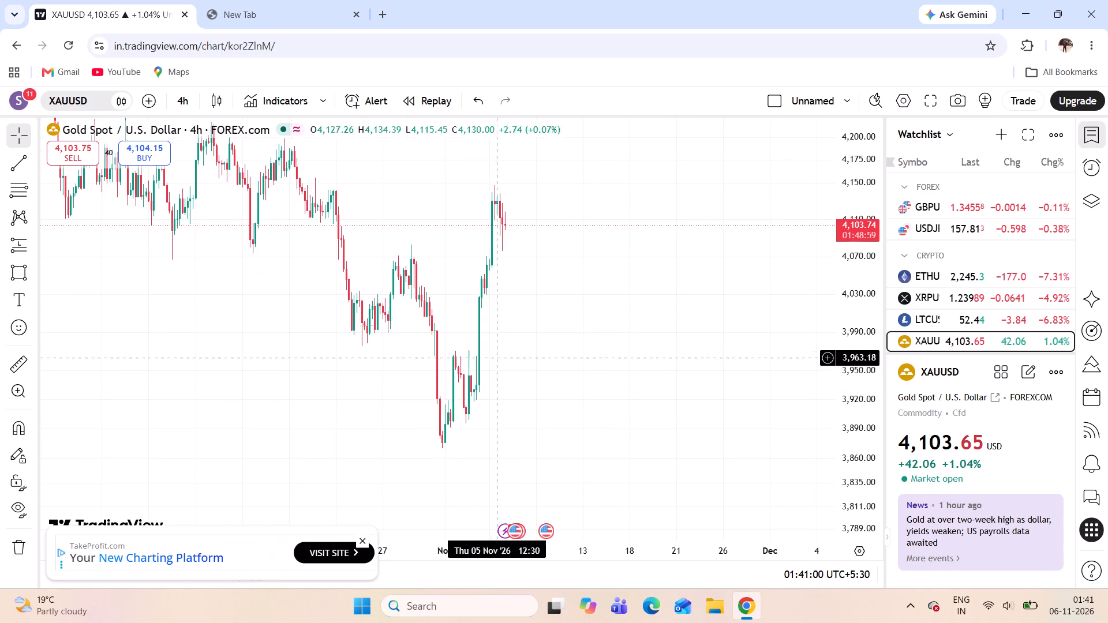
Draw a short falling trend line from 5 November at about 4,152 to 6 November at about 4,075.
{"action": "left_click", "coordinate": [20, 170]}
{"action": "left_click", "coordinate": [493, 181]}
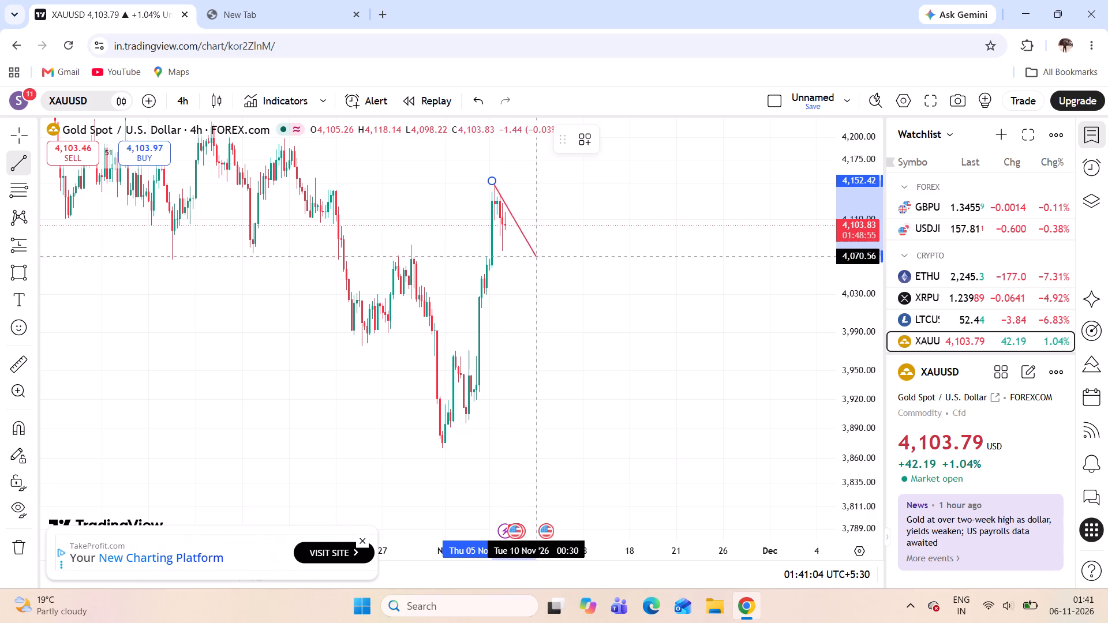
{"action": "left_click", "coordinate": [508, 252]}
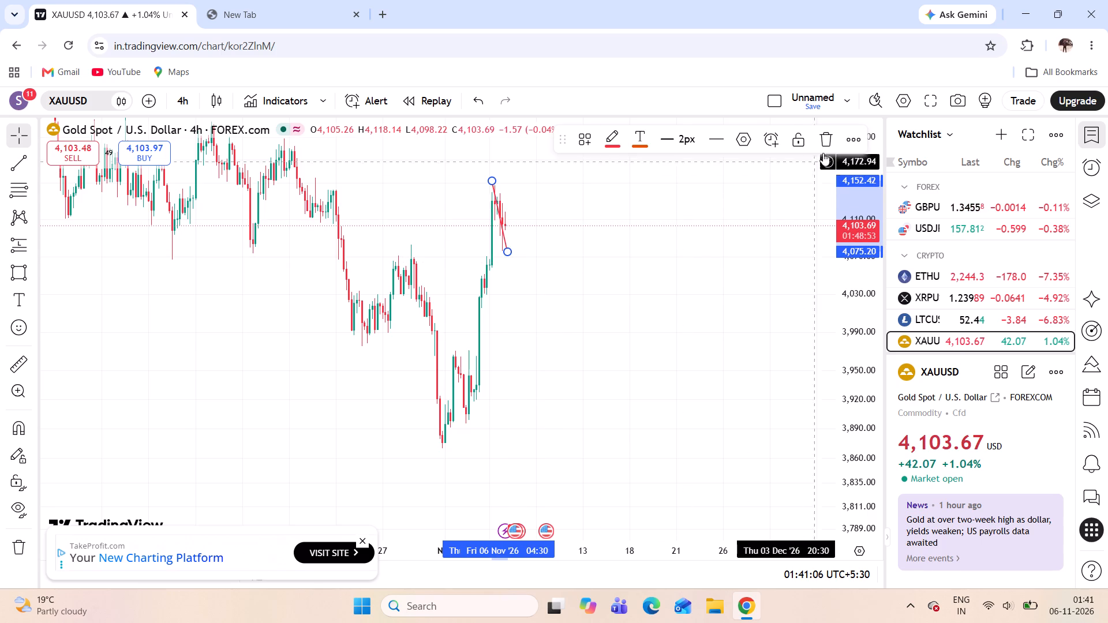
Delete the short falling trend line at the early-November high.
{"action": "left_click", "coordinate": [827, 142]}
Switch the chart from gold to silver, XAGUSD, using the watchlist.
{"action": "left_click_drag", "start_coordinate": [589, 299], "coordinate": [676, 308]}
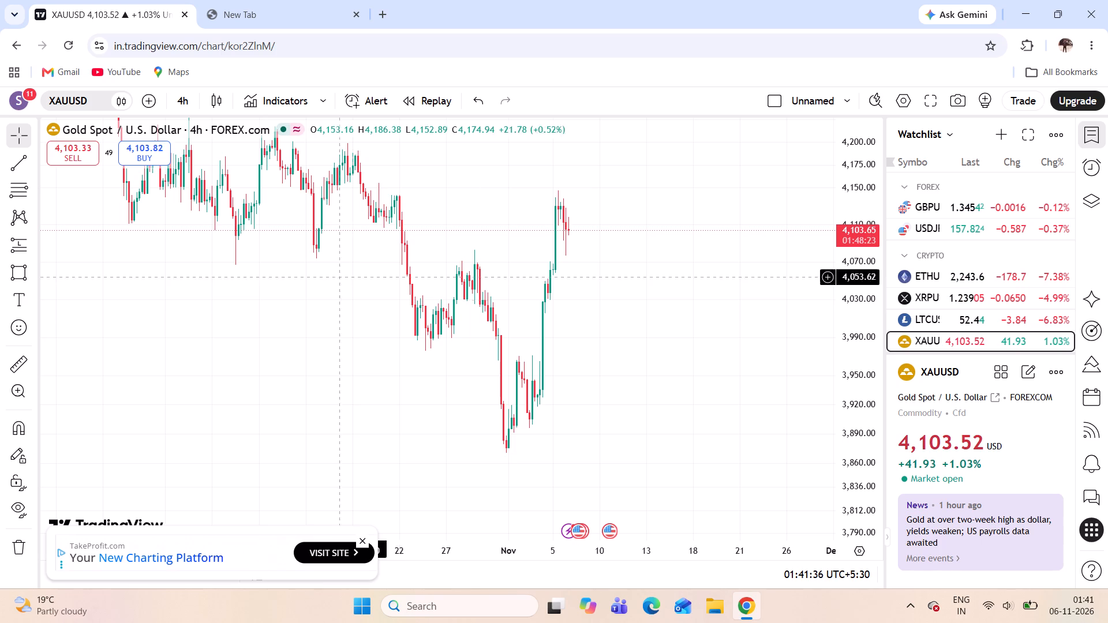
{"action": "scroll", "coordinate": [947, 323], "scroll_direction": "down", "scroll_amount": 6}
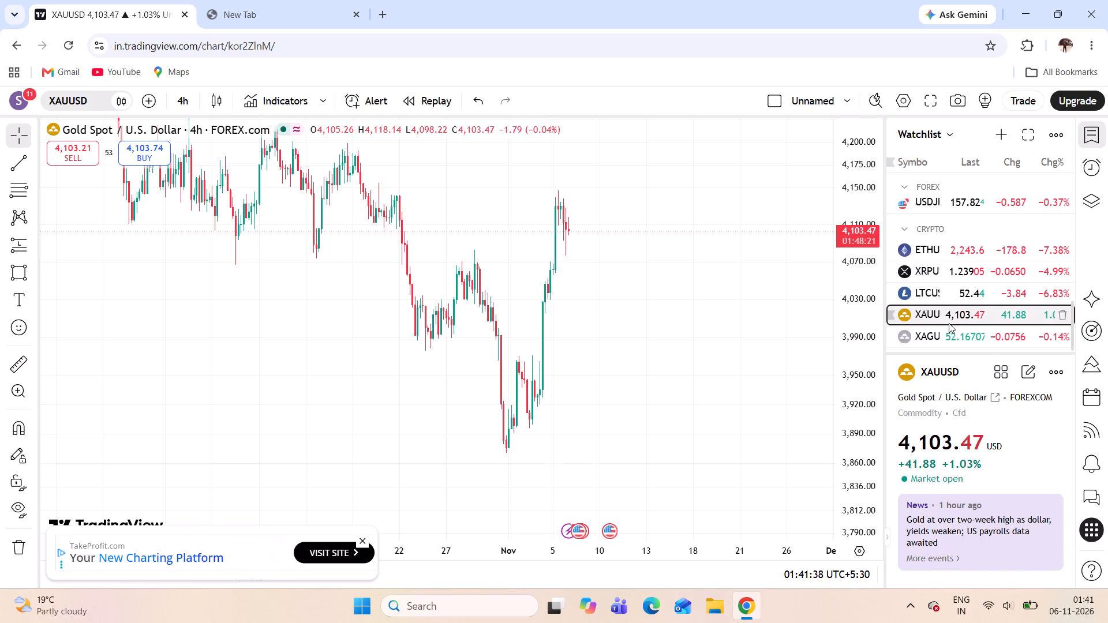
{"action": "left_click", "coordinate": [948, 333]}
Delete the blue, nearly horizontal trend line at about 65.75 on the XAGUSD chart.
{"action": "left_click_drag", "start_coordinate": [654, 324], "coordinate": [714, 161]}
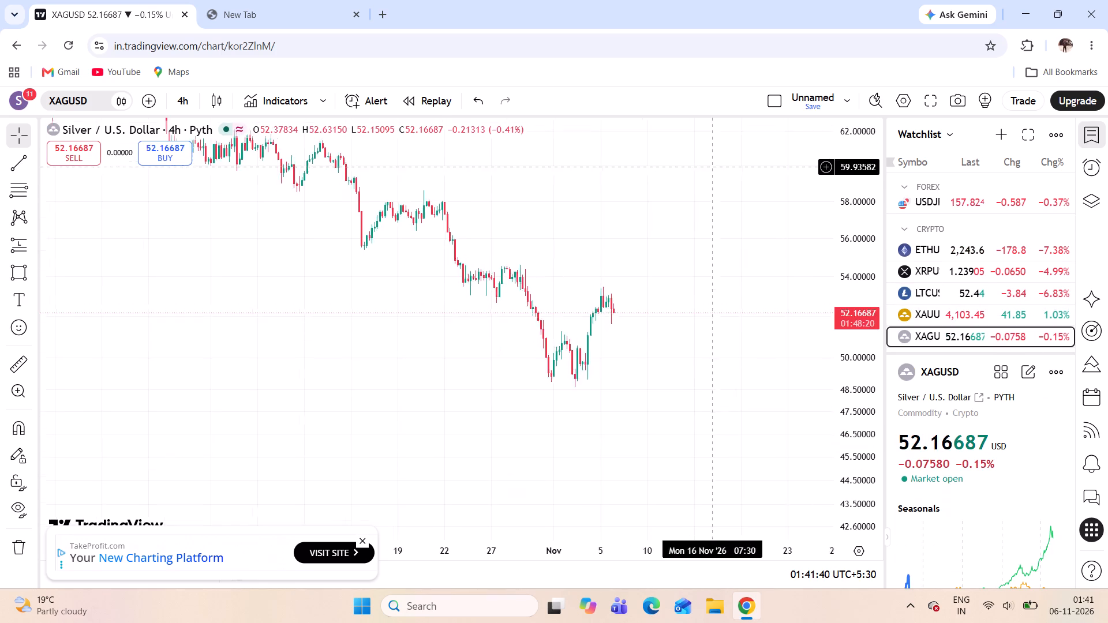
{"action": "left_click_drag", "start_coordinate": [716, 162], "coordinate": [713, 378]}
{"action": "left_click_drag", "start_coordinate": [712, 376], "coordinate": [700, 341]}
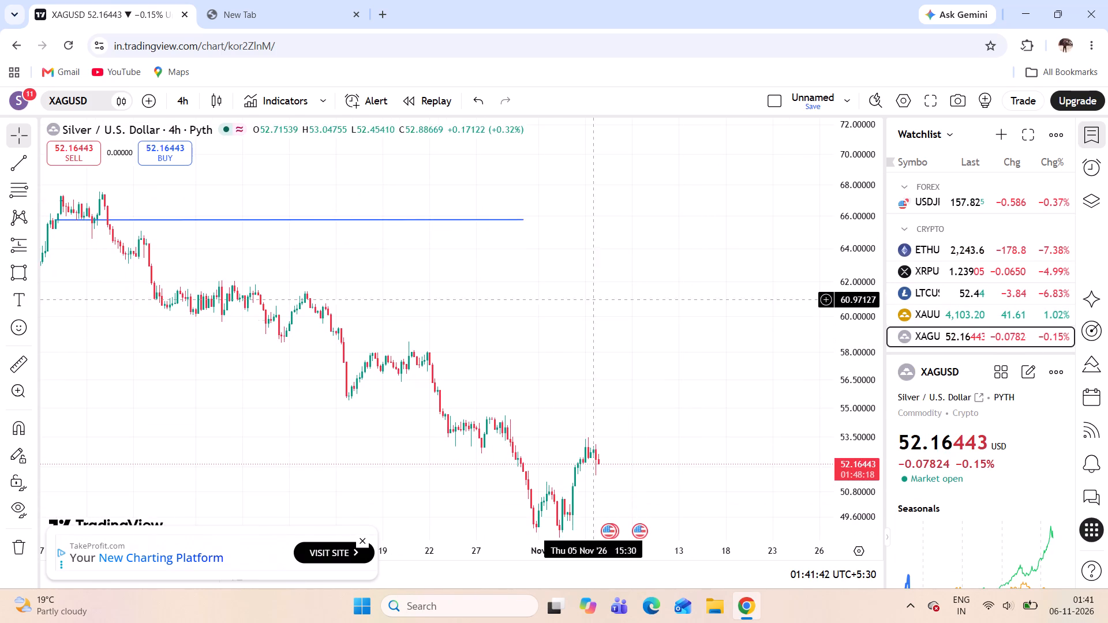
{"action": "left_click", "coordinate": [503, 219]}
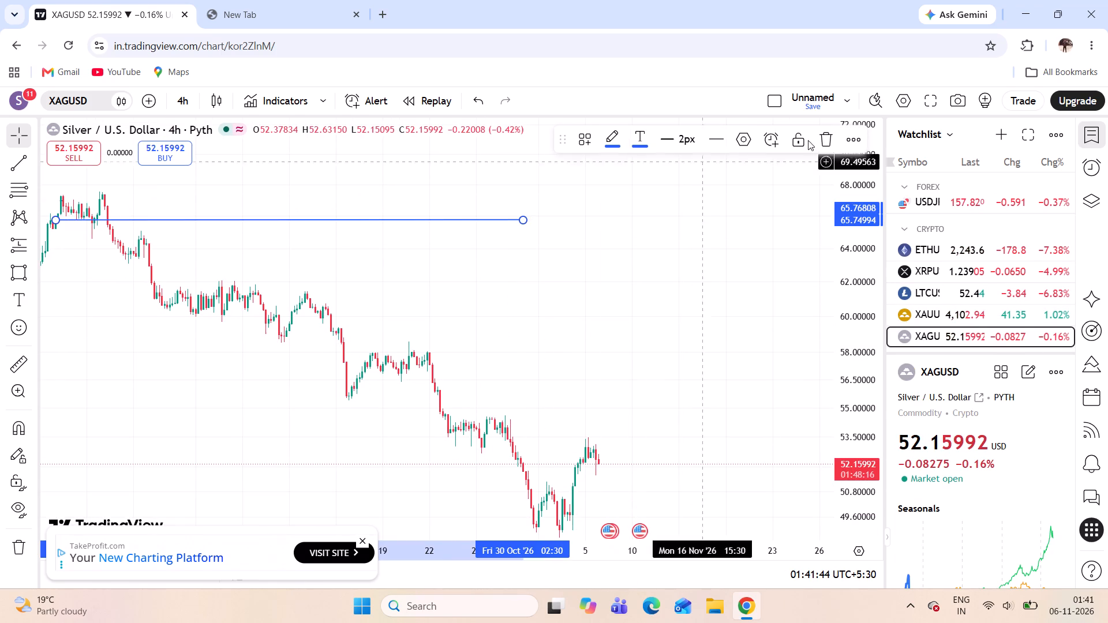
{"action": "left_click", "coordinate": [818, 140]}
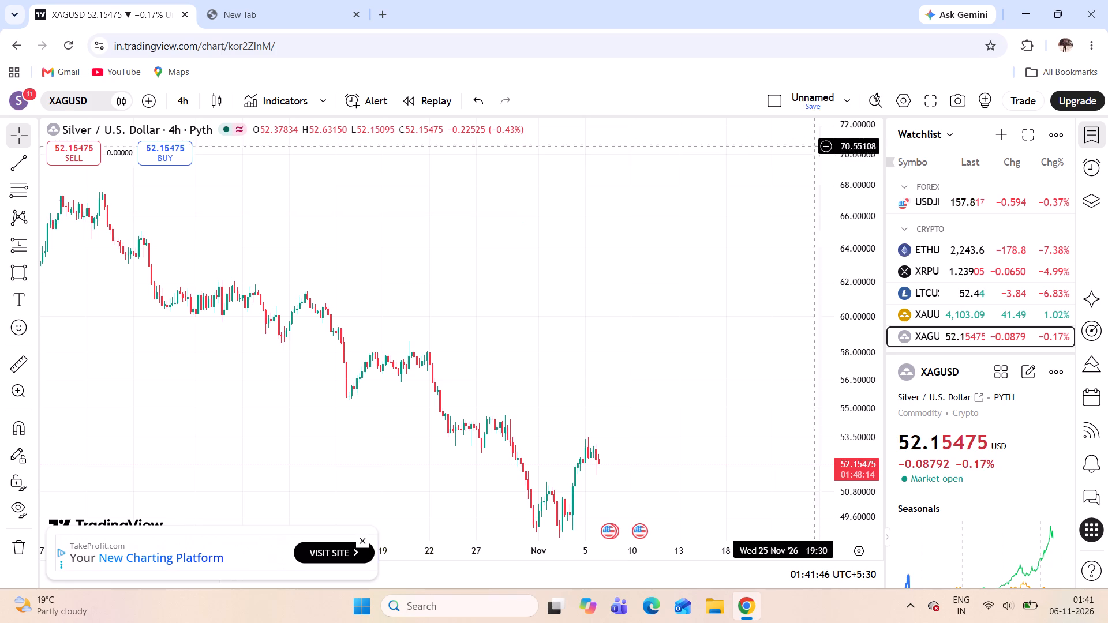
Examine the XAGUSD four-hour price decline from September to early November at different time and price scales.
{"action": "left_click_drag", "start_coordinate": [557, 253], "coordinate": [671, 236]}
{"action": "scroll", "coordinate": [672, 235], "scroll_direction": "down", "scroll_amount": 1}
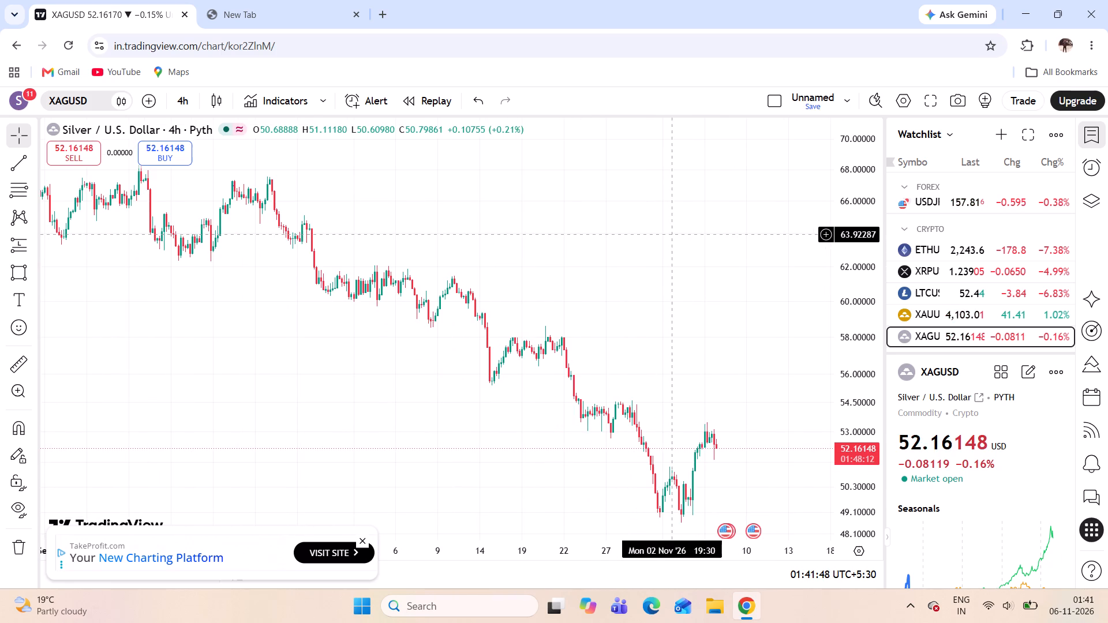
{"action": "scroll", "coordinate": [843, 239], "scroll_direction": "down", "scroll_amount": 3}
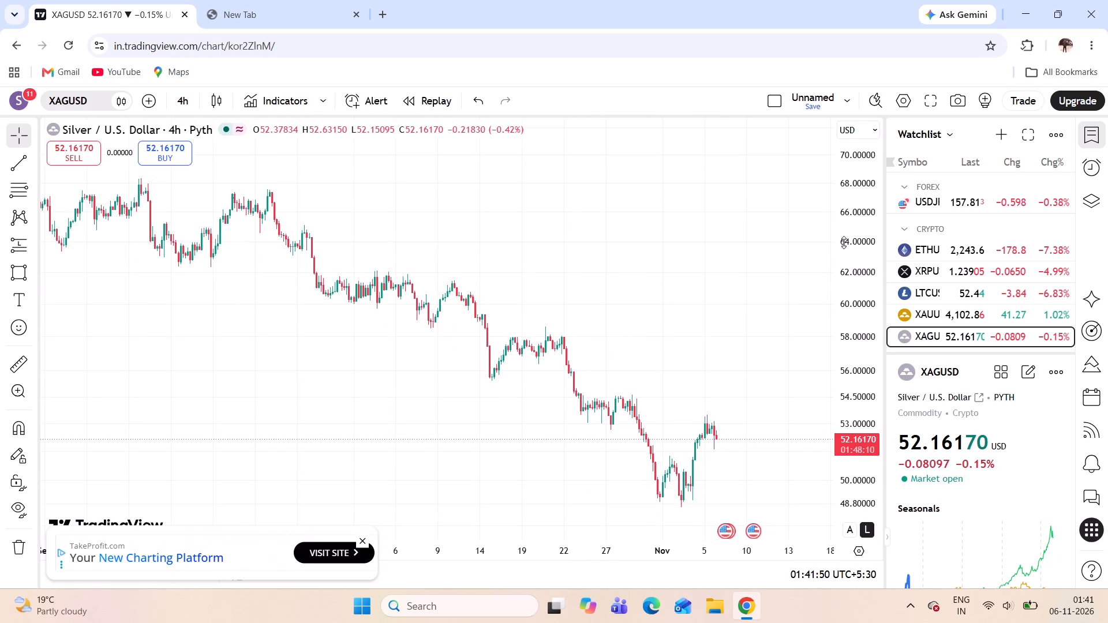
{"action": "scroll", "coordinate": [844, 242], "scroll_direction": "down", "scroll_amount": 1}
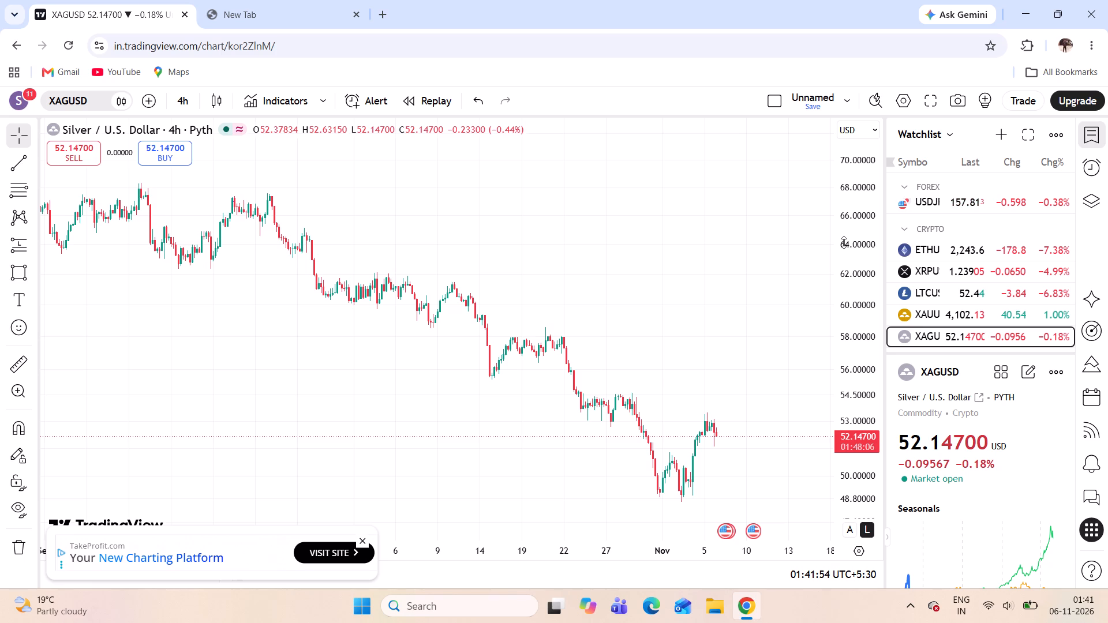
{"action": "scroll", "coordinate": [752, 265], "scroll_direction": "down", "scroll_amount": 2}
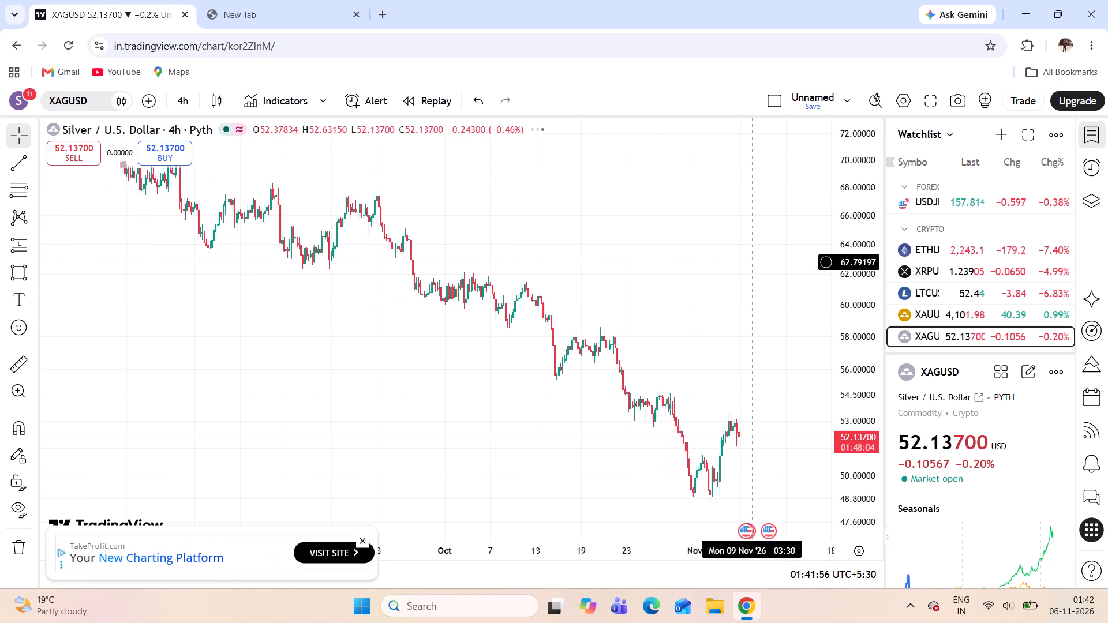
{"action": "scroll", "coordinate": [753, 262], "scroll_direction": "up", "scroll_amount": 1}
{"action": "scroll", "coordinate": [753, 262], "scroll_direction": "down", "scroll_amount": 2}
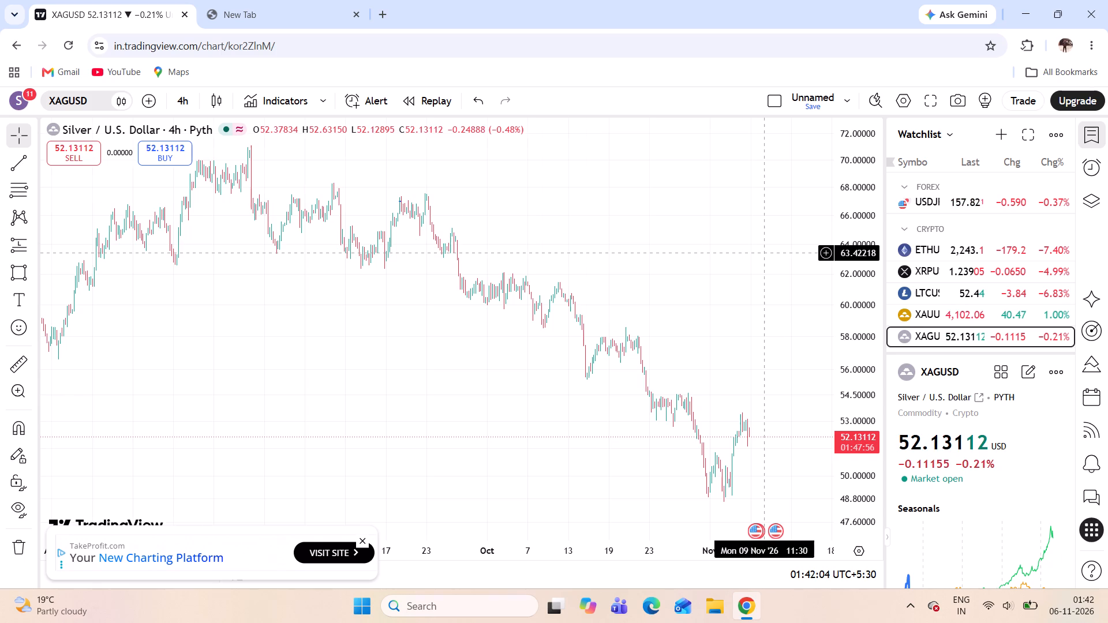
{"action": "scroll", "coordinate": [764, 253], "scroll_direction": "up", "scroll_amount": 2}
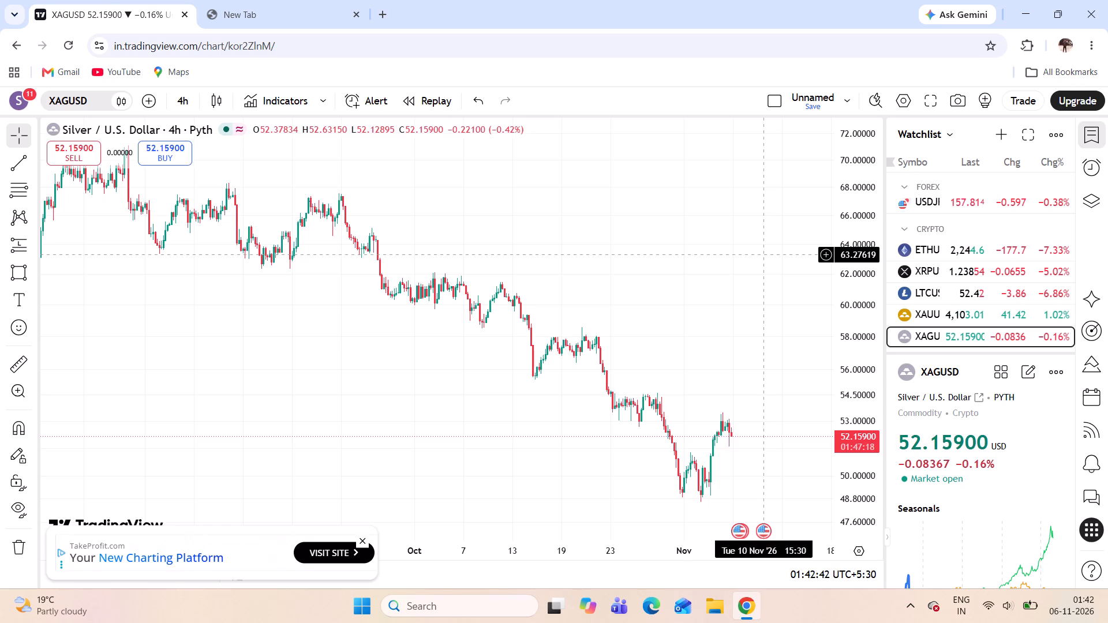
{"action": "left_click_drag", "start_coordinate": [661, 329], "coordinate": [440, 256]}
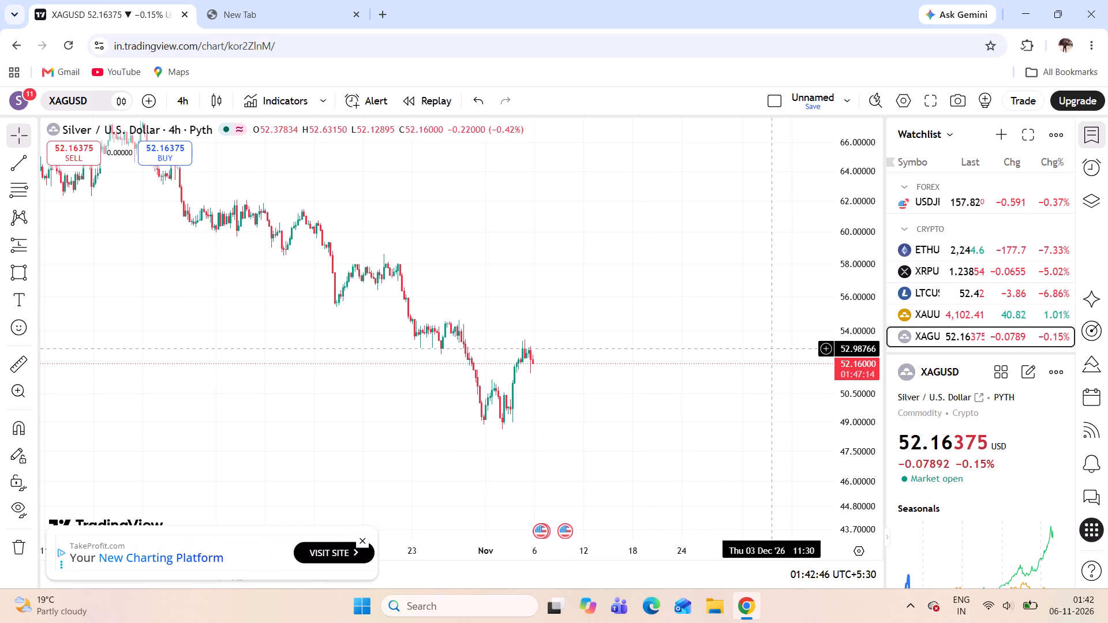
{"action": "scroll", "coordinate": [856, 300], "scroll_direction": "down", "scroll_amount": 2}
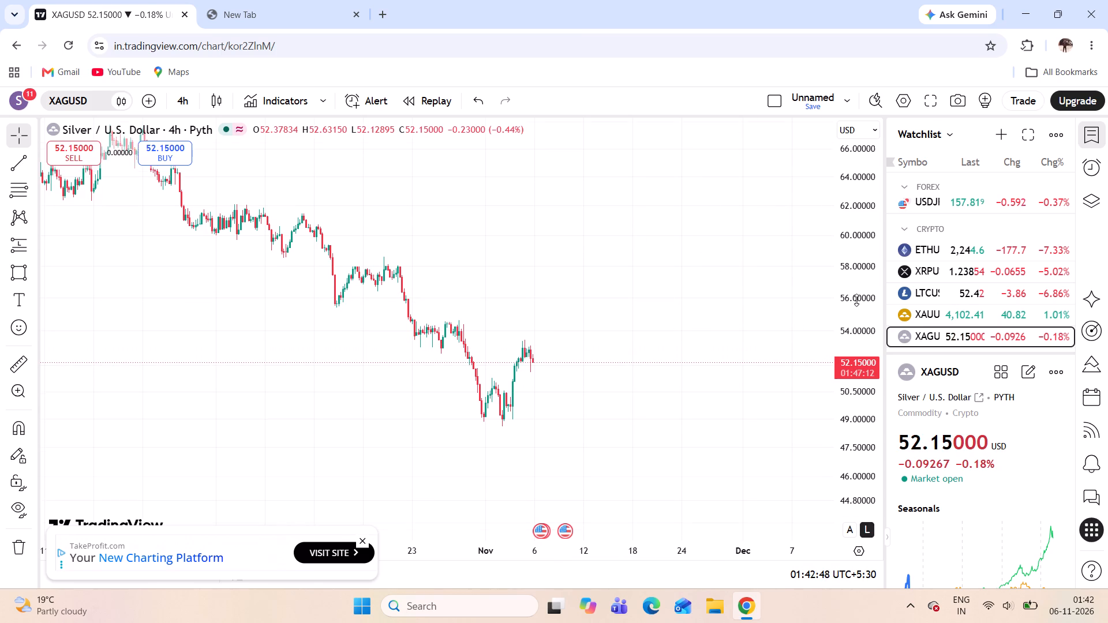
{"action": "scroll", "coordinate": [856, 300], "scroll_direction": "down", "scroll_amount": 5}
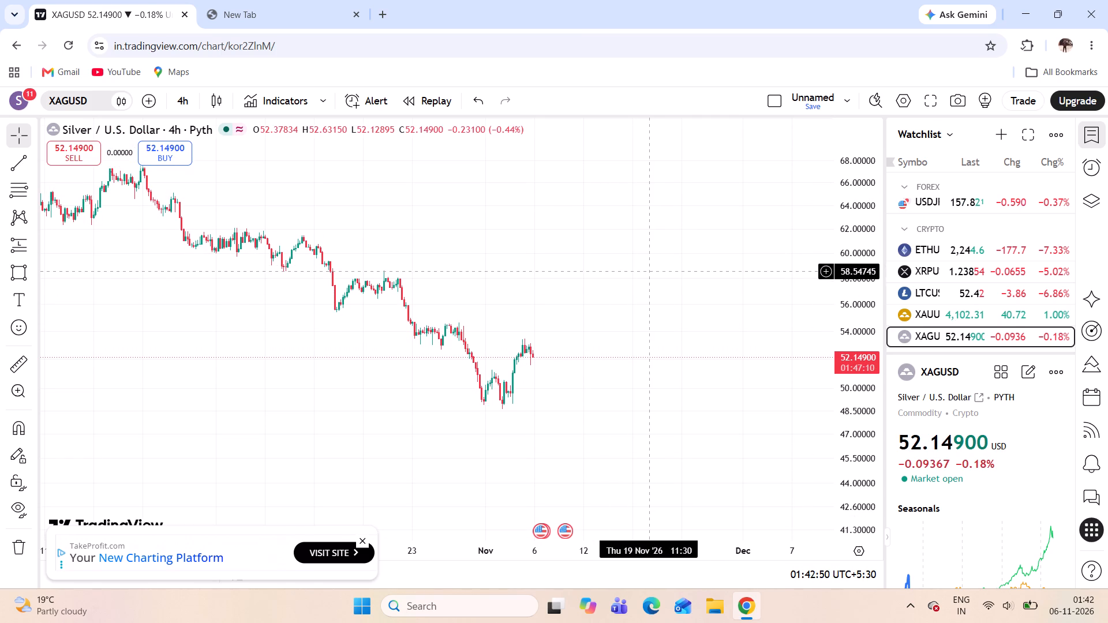
{"action": "left_click_drag", "start_coordinate": [555, 274], "coordinate": [661, 312]}
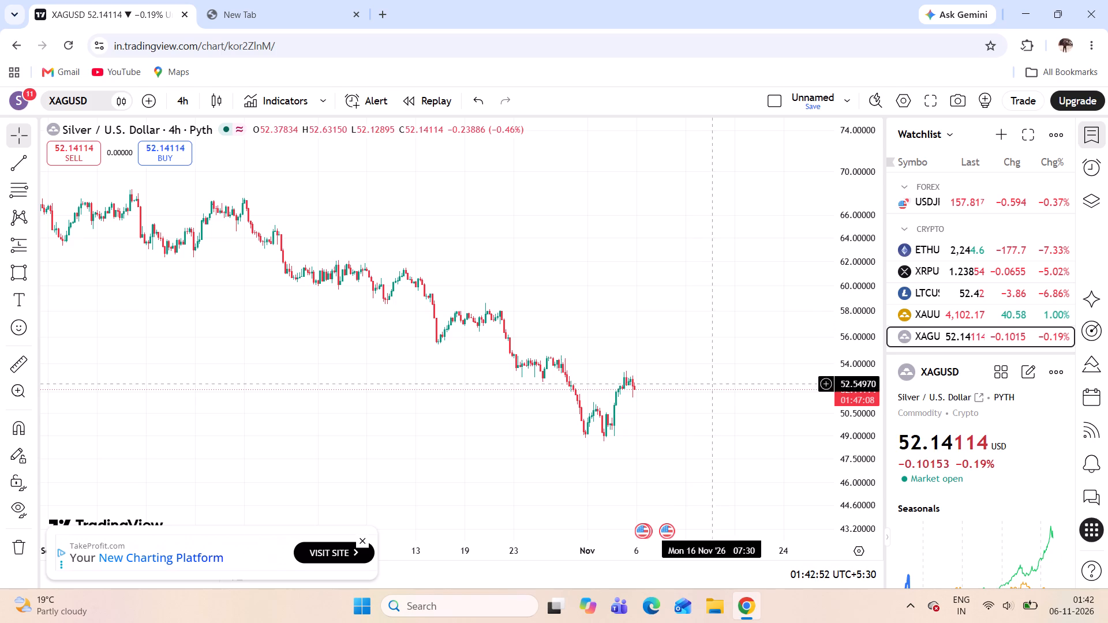
Close the advertisement banner covering the bottom of the chart.
{"action": "left_click", "coordinate": [364, 541]}
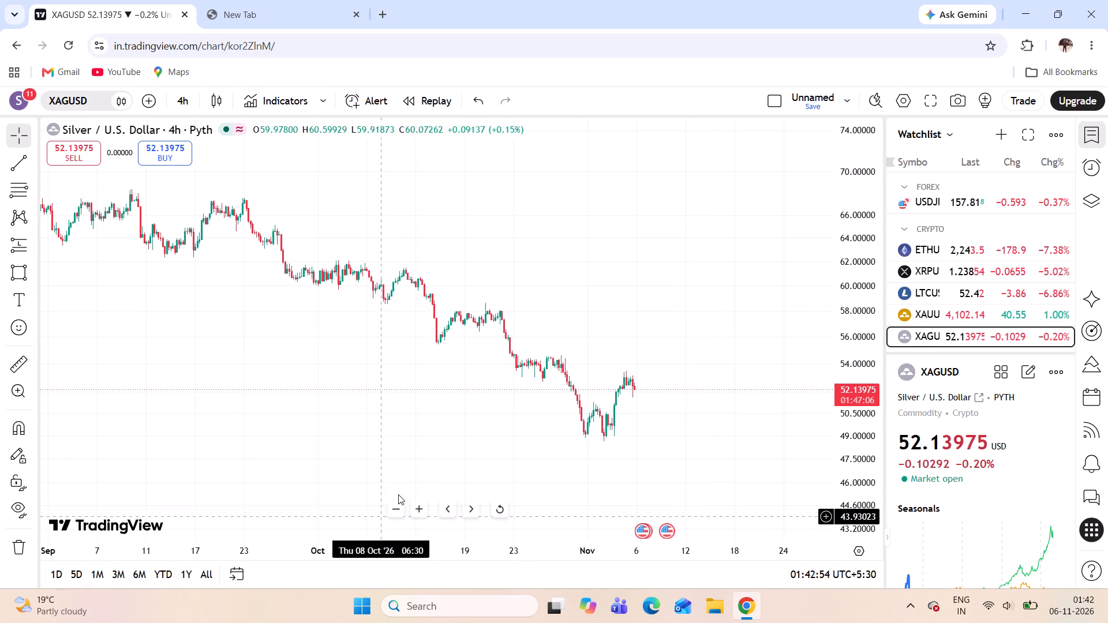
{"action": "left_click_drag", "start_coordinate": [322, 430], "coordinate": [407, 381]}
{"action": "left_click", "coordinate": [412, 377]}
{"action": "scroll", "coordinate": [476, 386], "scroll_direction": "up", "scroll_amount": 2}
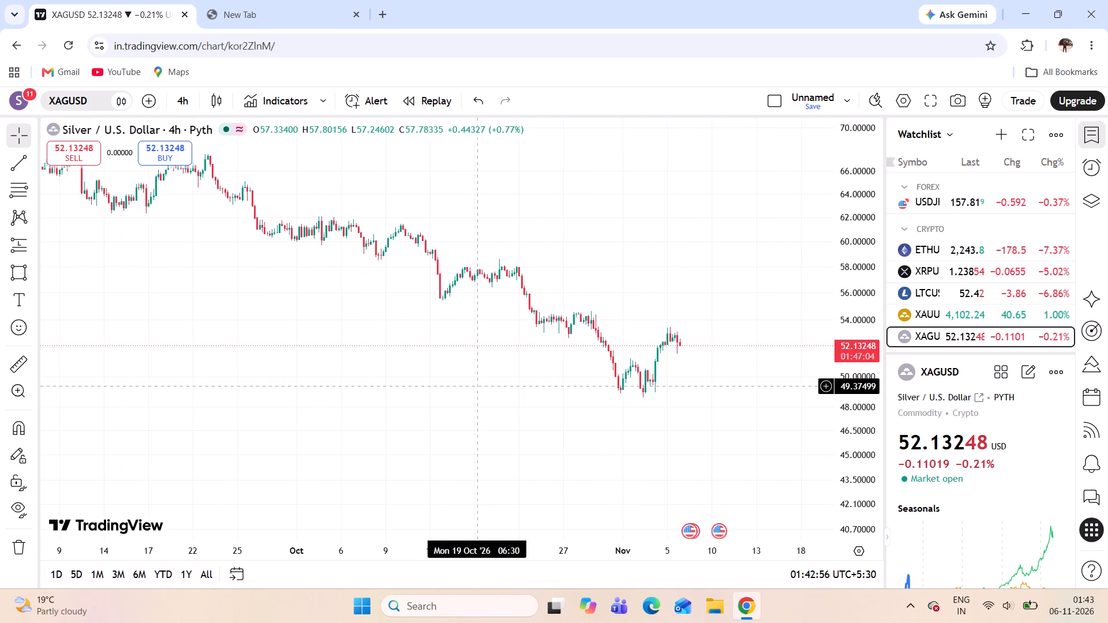